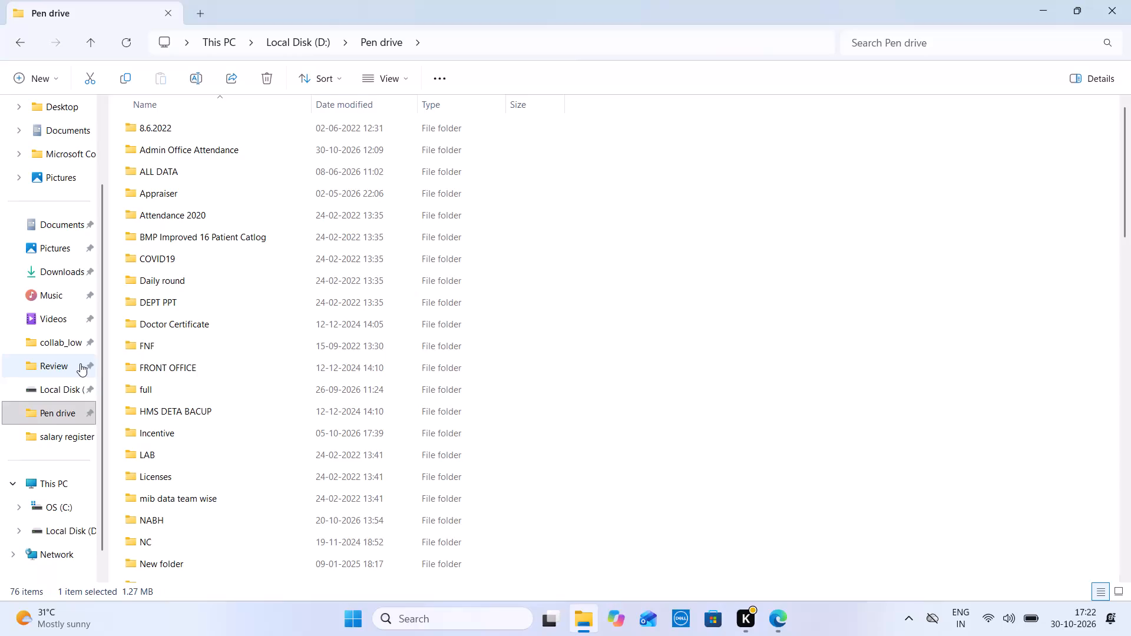
Open the Monthly MIS workbook from the Review folder and dismiss the external links prompt without updating.
left_click(80, 363)
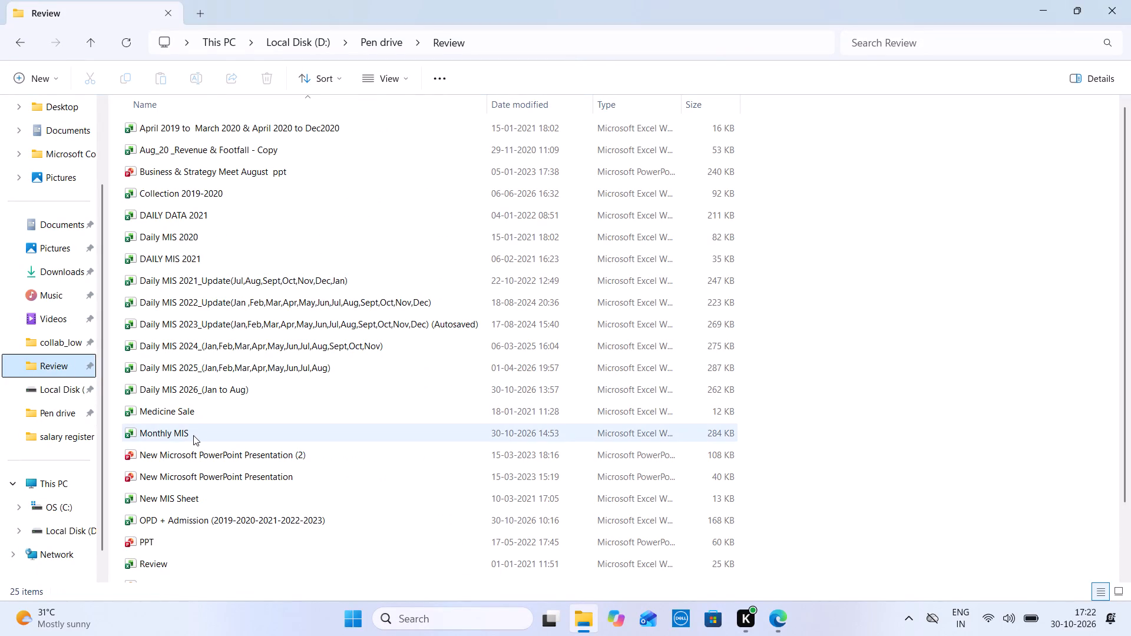
double_click(193, 435)
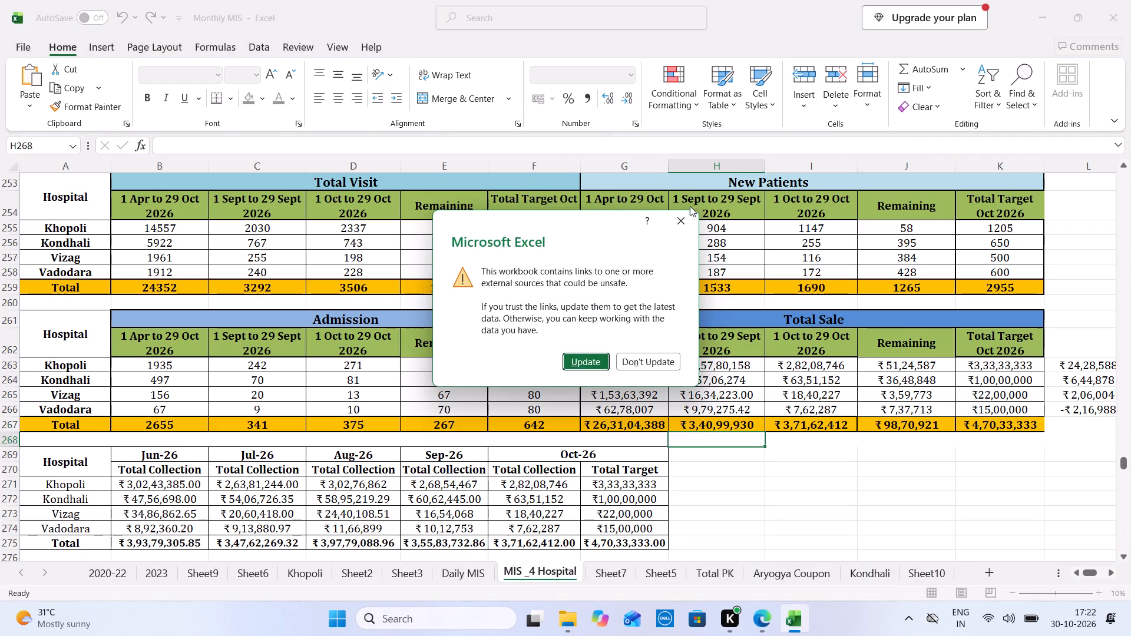
left_click(684, 223)
Change the end day to 30 in the three Total Visit date headings: 1 Apr to 30 Oct, 1 Sept to 30 Sept, 1 Oct to 30 Oct 2026.
double_click(171, 198)
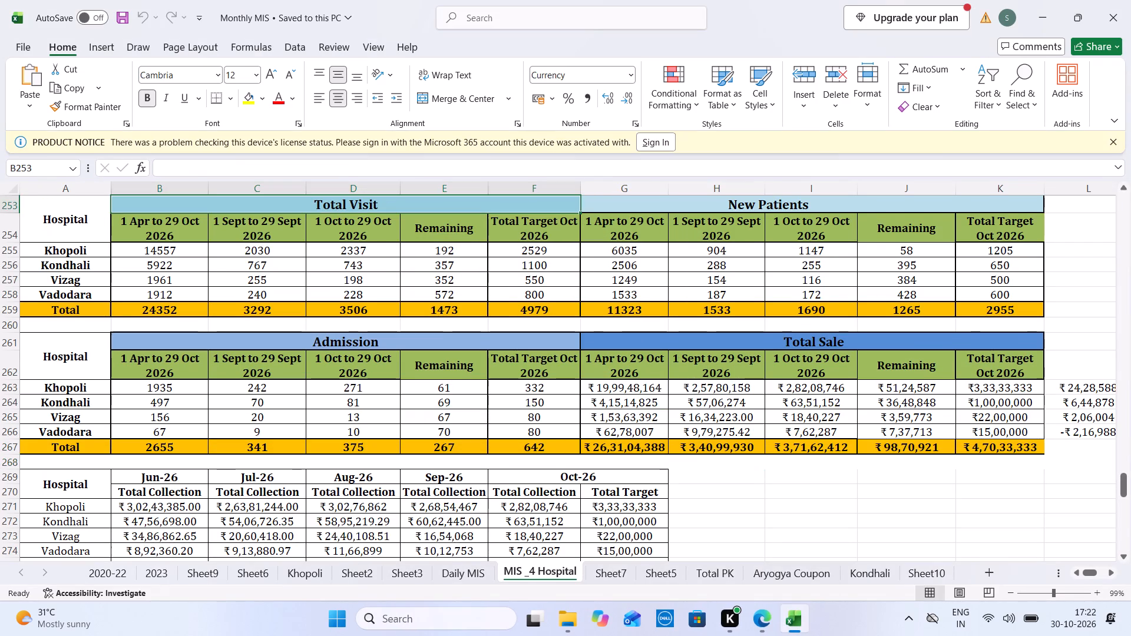
triple_click(175, 227)
left_click(175, 227)
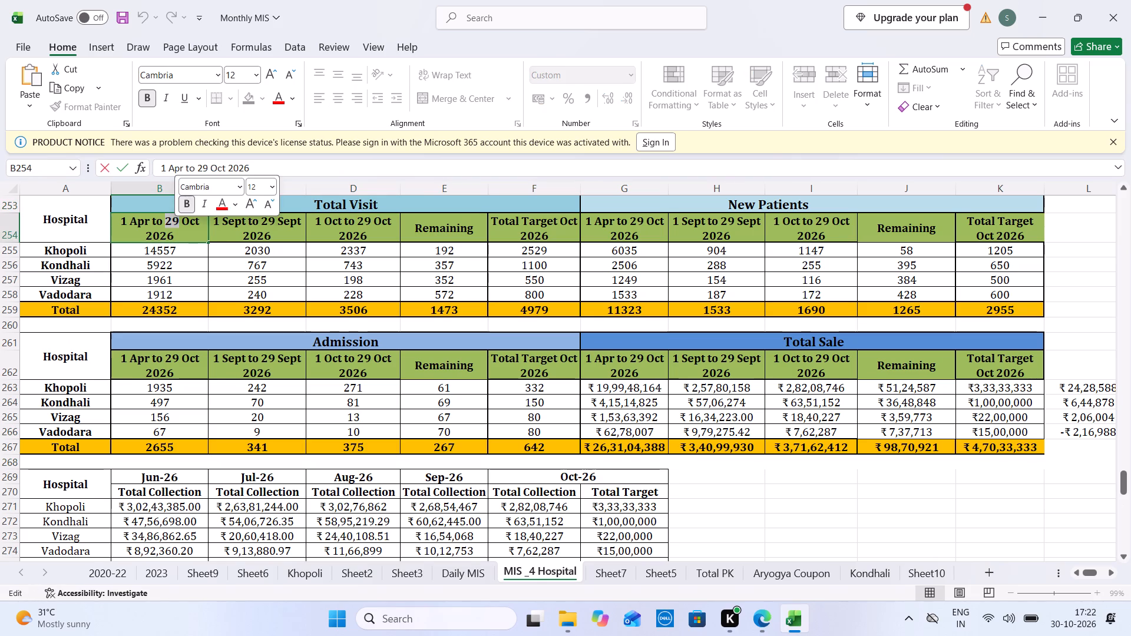
type("30")
triple_click(269, 217)
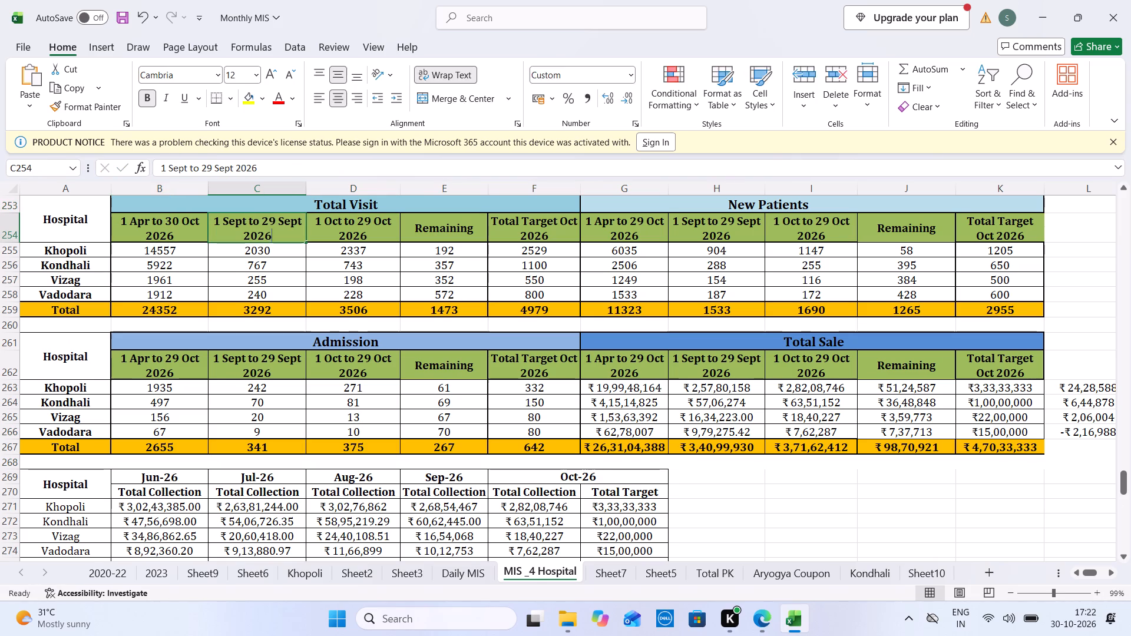
left_click(269, 217)
type("30")
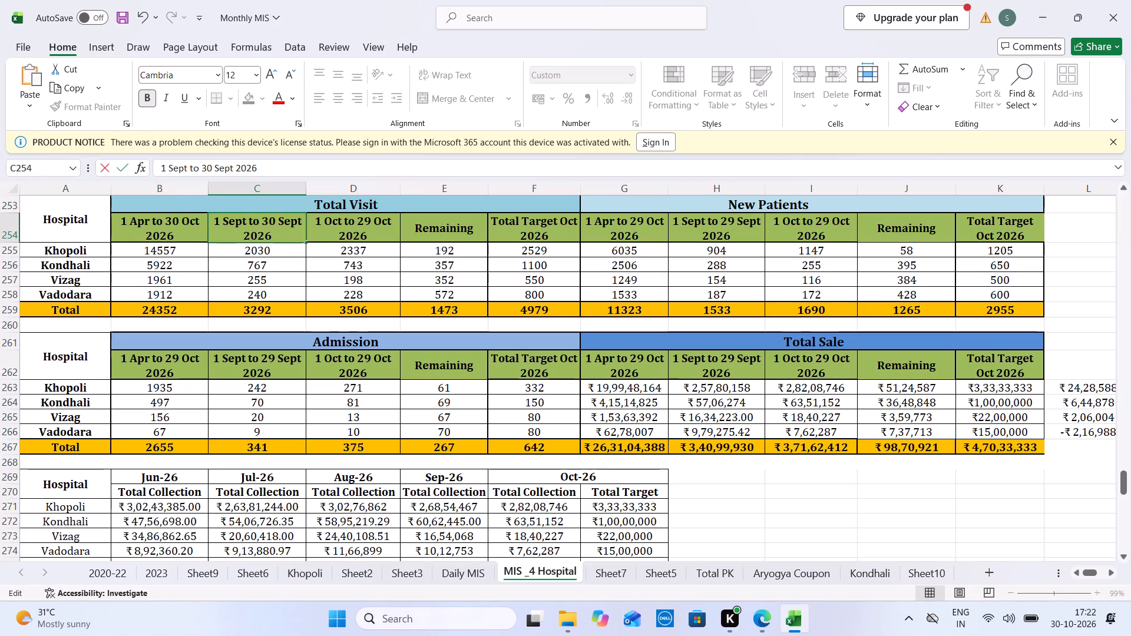
double_click(371, 220)
double_click(359, 225)
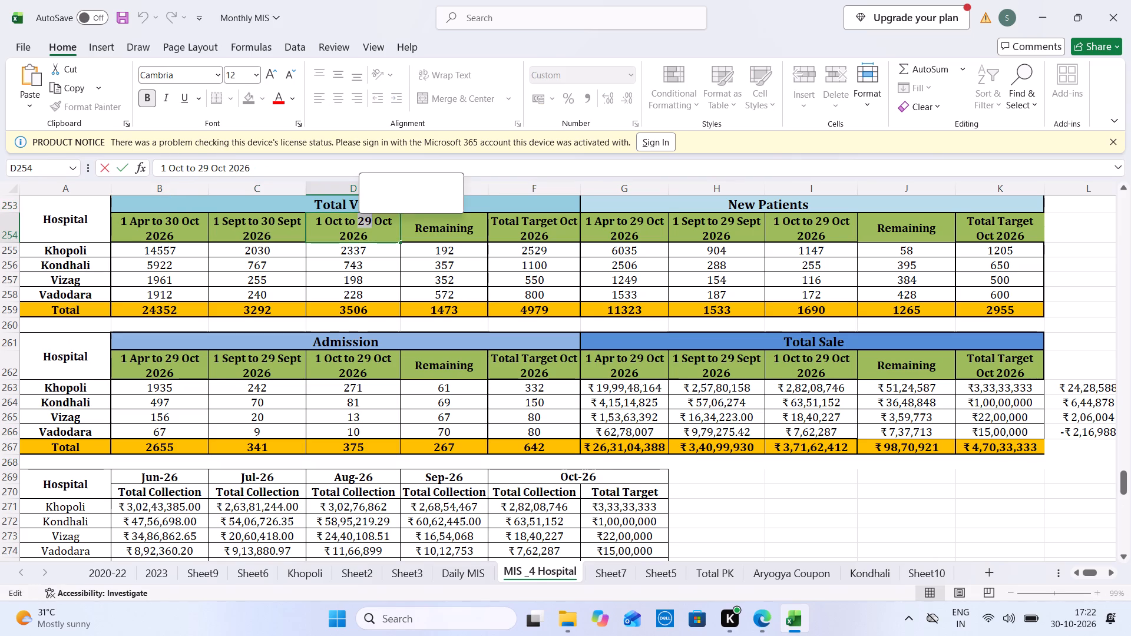
type("30")
left_click(273, 246)
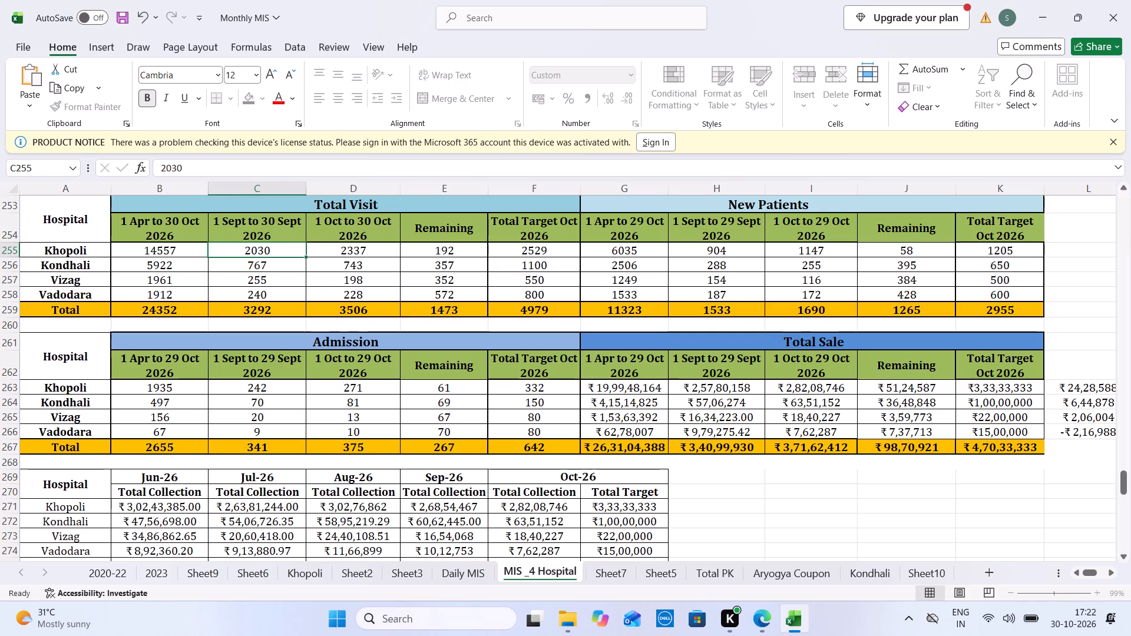
Copy the three Total Visit date headings over the matching headings of New Patients, Admission and Total Sale.
left_click(147, 211)
left_click_drag(174, 219, 361, 234)
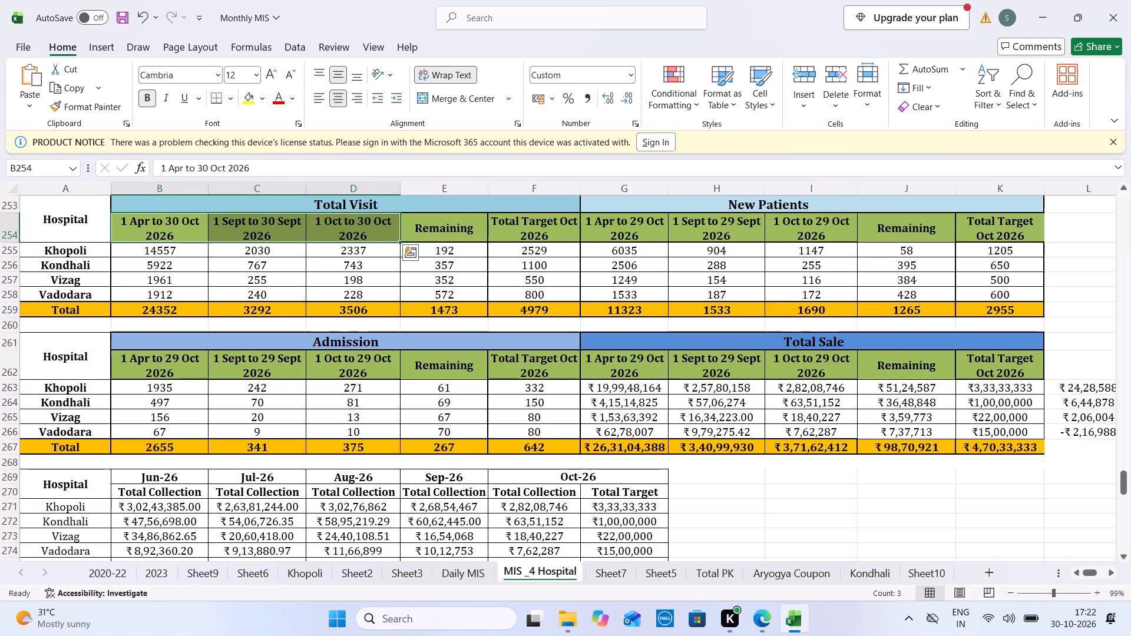
key("ctrl+c")
left_click(669, 236)
left_click(628, 233)
key("ctrl+v")
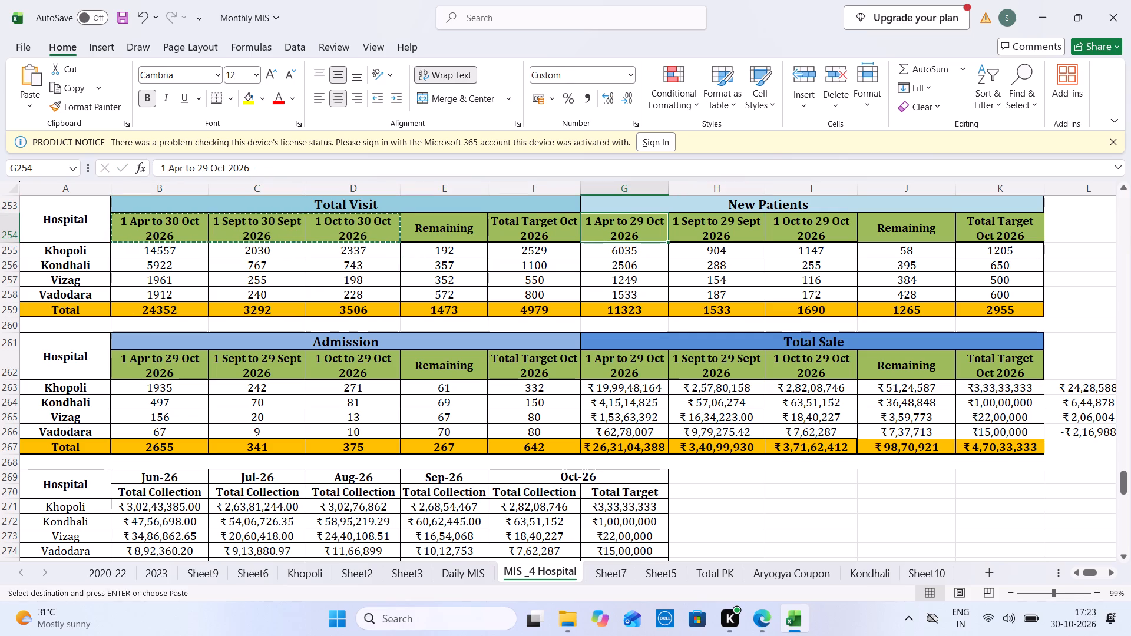
key("ctrl+v")
left_click(174, 378)
key("ctrl+v")
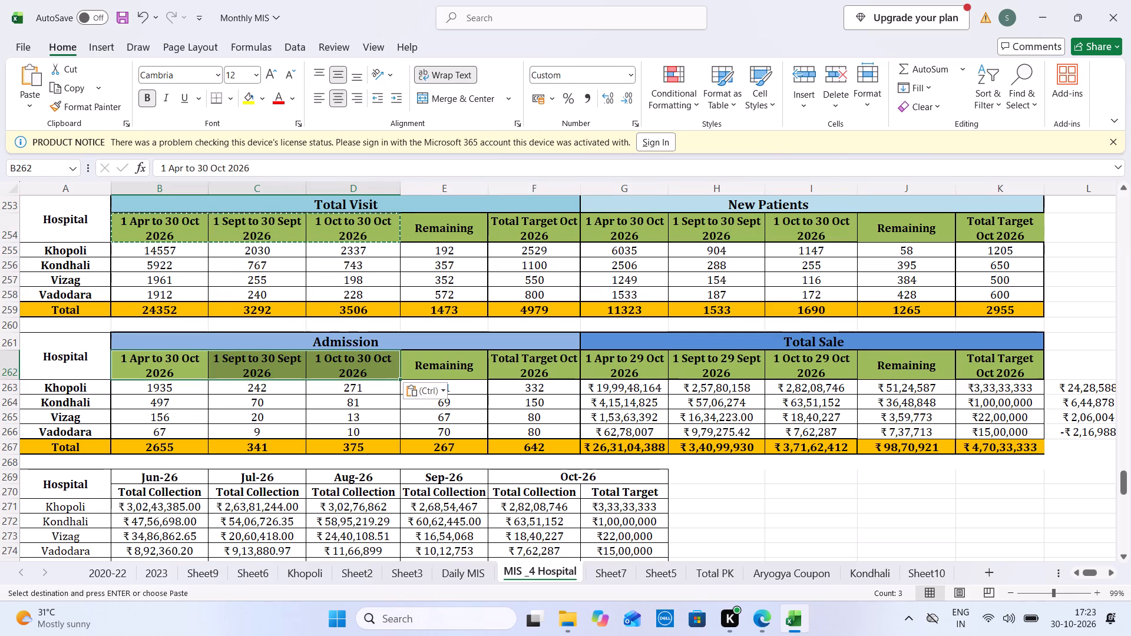
left_click(667, 364)
key("ctrl+v")
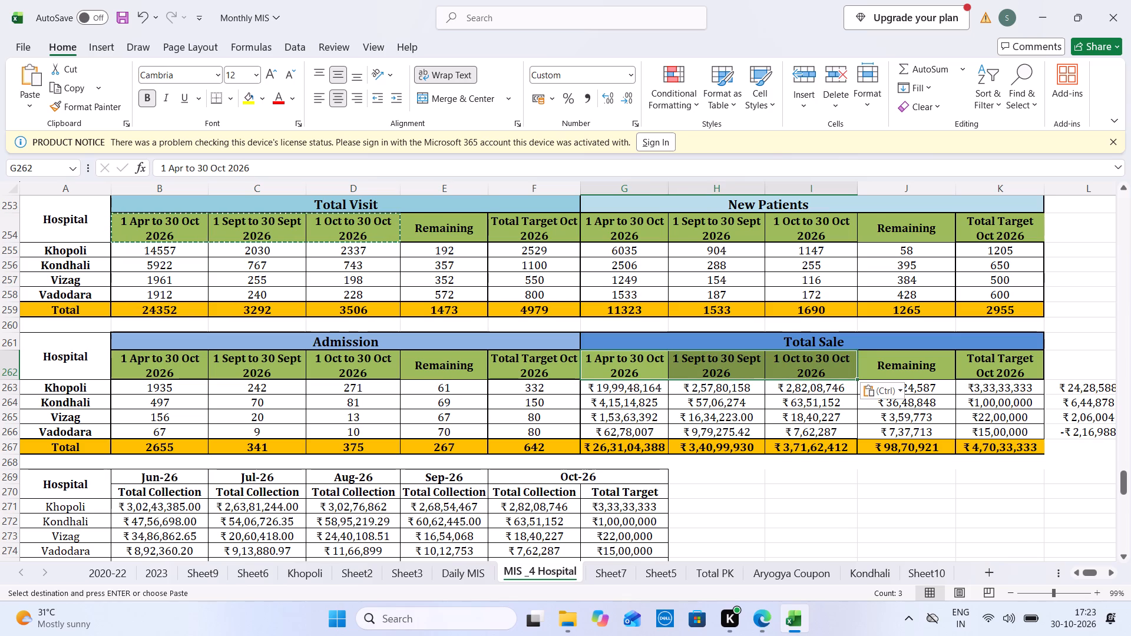
Clear the four hospitals' 1 Sept to 30 Sept 2026 values in the Total Visit and New Patients tables.
left_click_drag(288, 249, 295, 295)
left_click(295, 295)
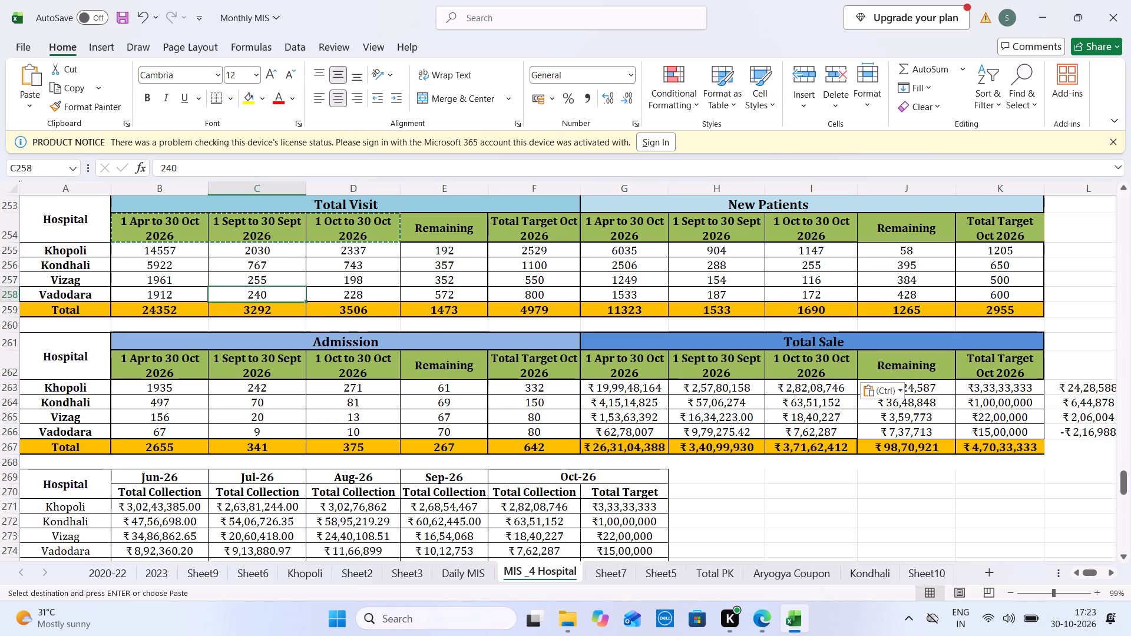
left_click_drag(293, 250, 292, 296)
right_click(292, 286)
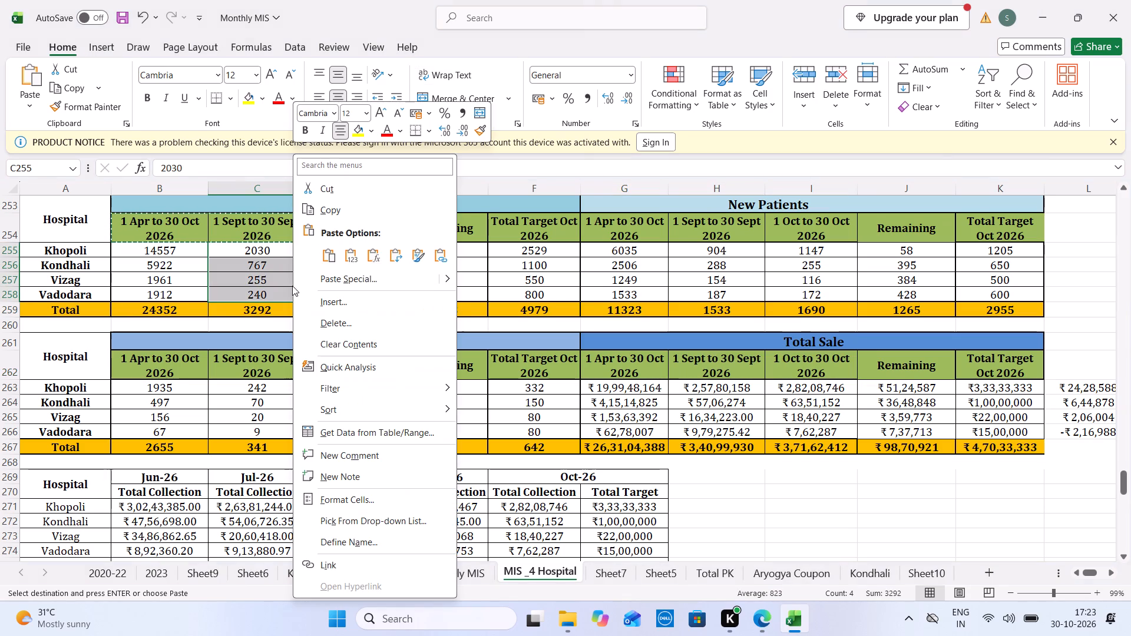
left_click(392, 339)
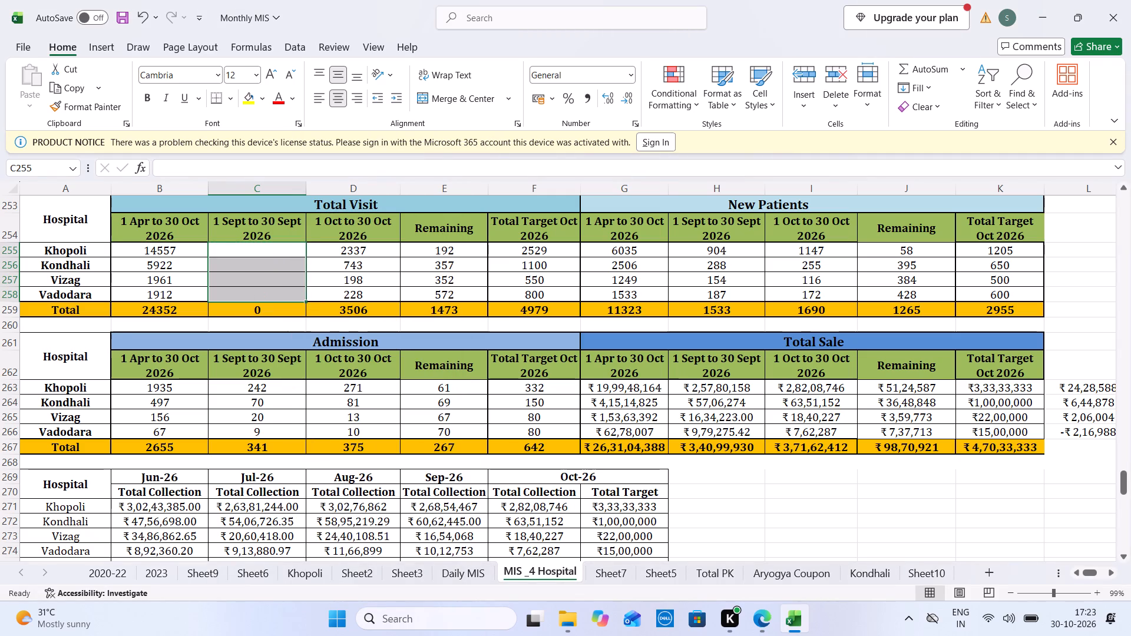
left_click_drag(700, 247, 694, 296)
right_click(694, 296)
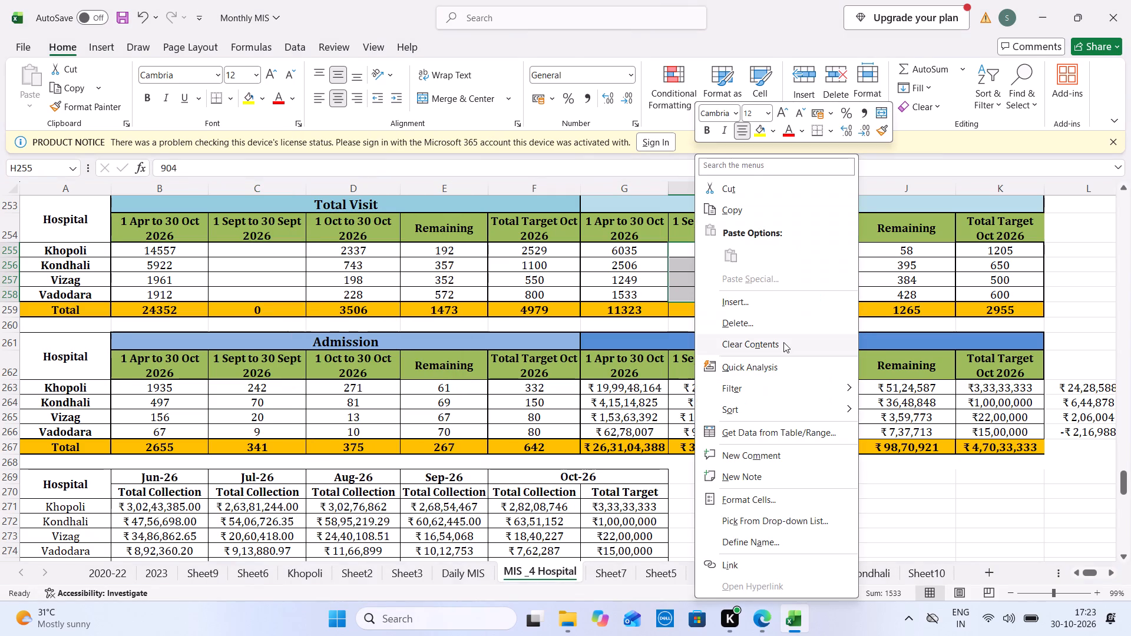
left_click(783, 342)
Clear the four hospitals' 1 Sept to 30 Sept 2026 values in the Admission and Total Sale tables.
left_click_drag(224, 393, 247, 430)
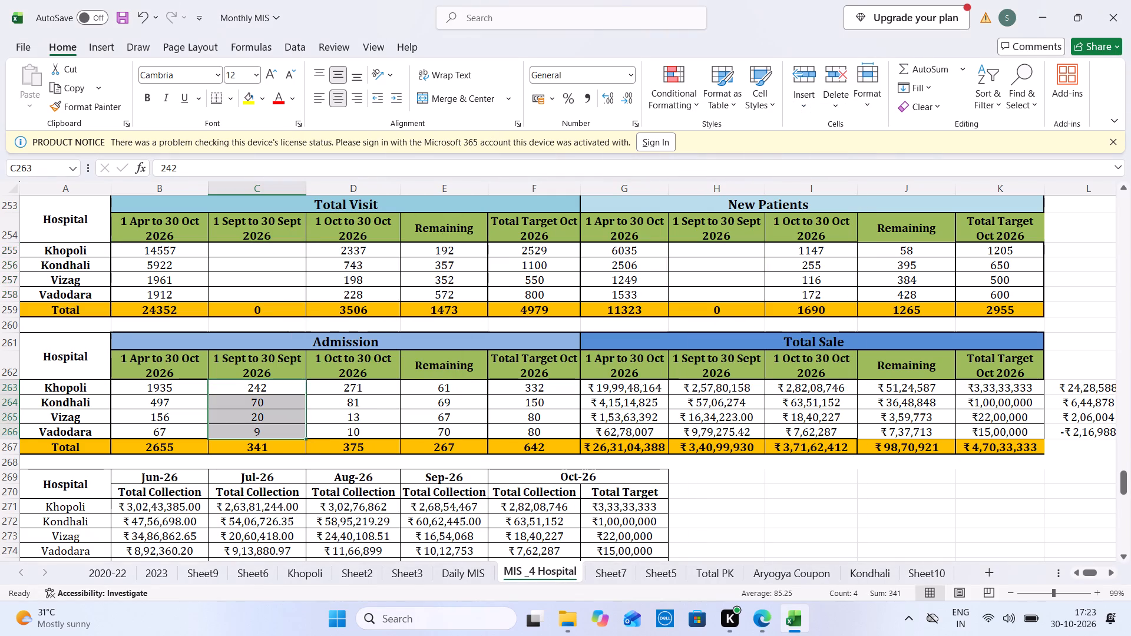
right_click(247, 430)
left_click(351, 337)
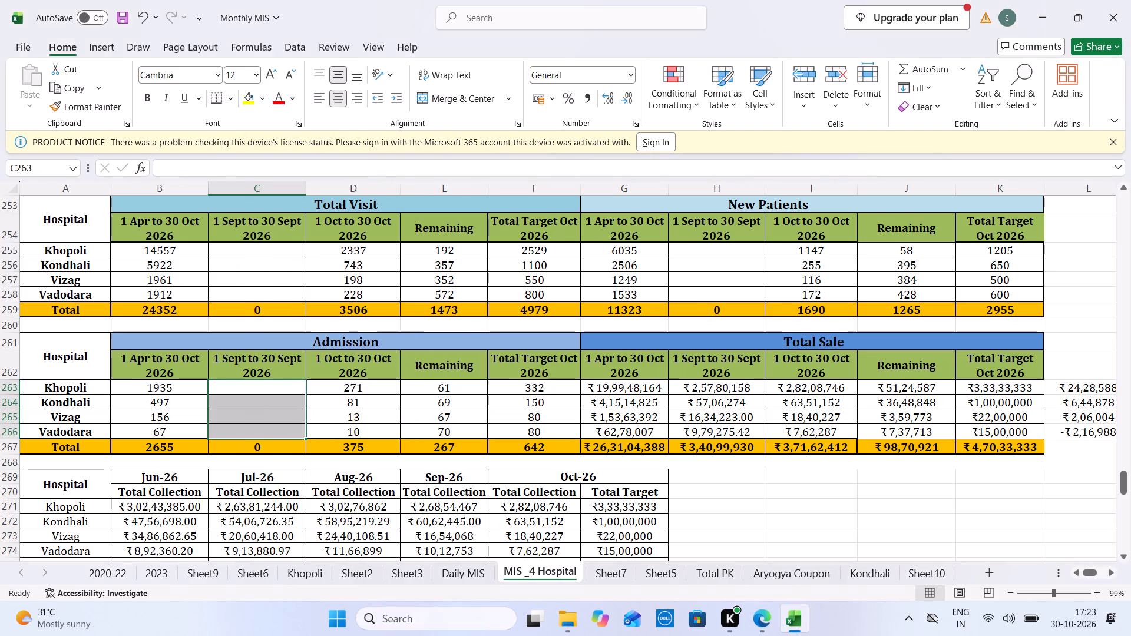
left_click_drag(716, 388, 711, 433)
right_click(711, 433)
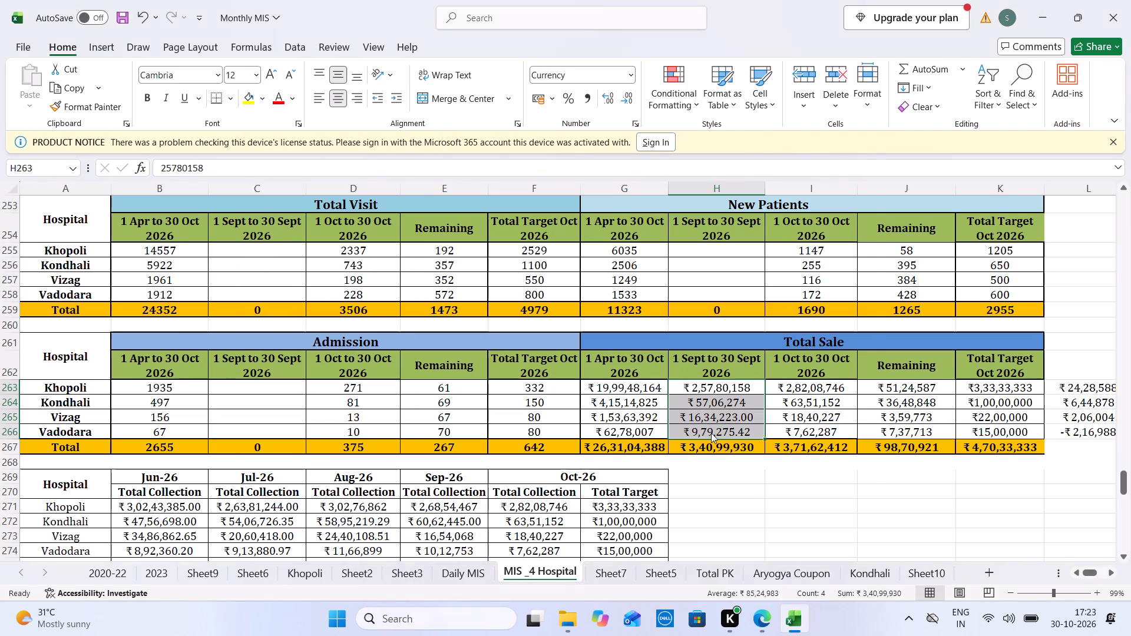
left_click(801, 344)
Clear the four hospitals' Oct-26 Total Collection values in the monthly collection table.
key("Down")
key("Down")
key("Down")
key("Down")
key("Down")
key("Down")
key("Down")
key("Down")
key("Down")
key("Down")
key("Down")
key("Down")
key("Down")
key("Down")
key("Down")
key("Down")
key("Down")
key("Down")
key("Down")
key("Down")
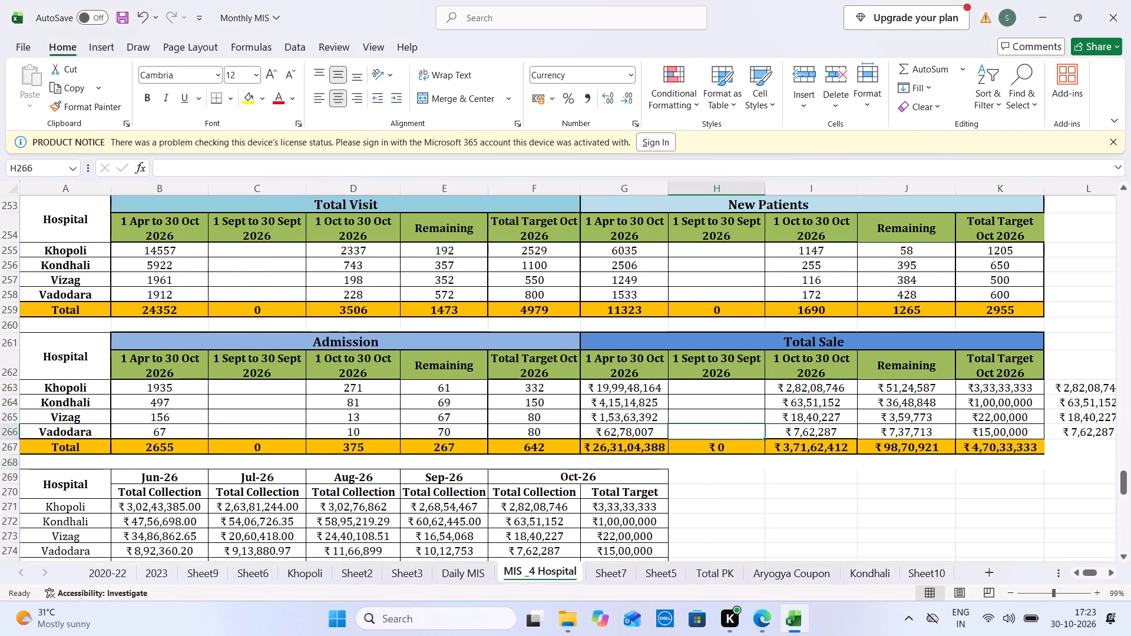
left_click_drag(530, 246, 534, 266)
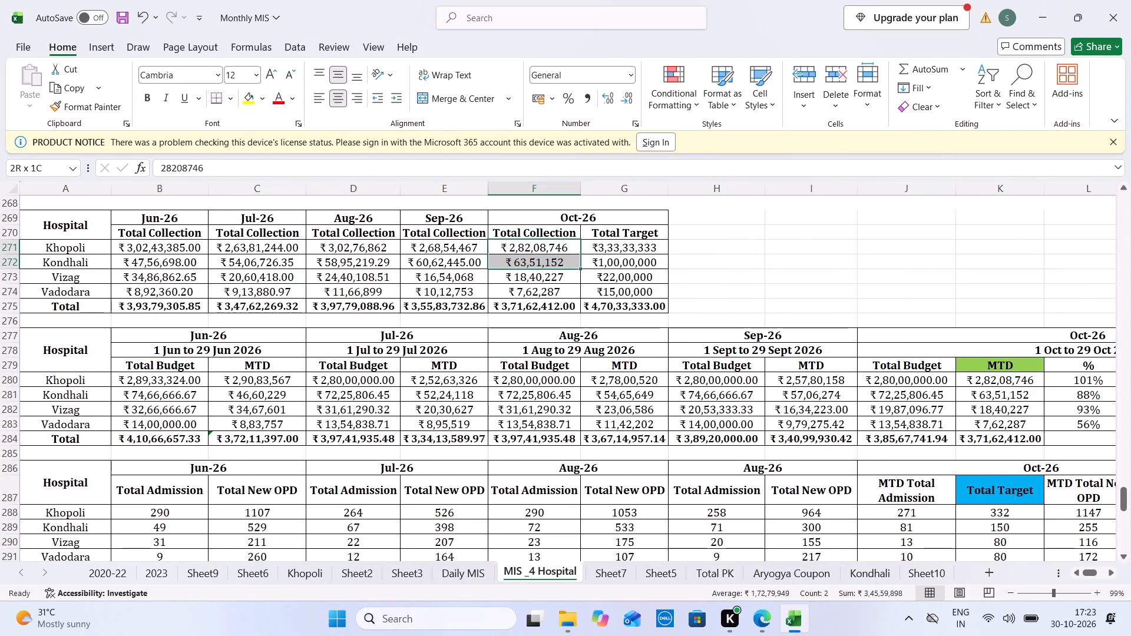
left_click_drag(534, 266, 544, 289)
right_click(544, 289)
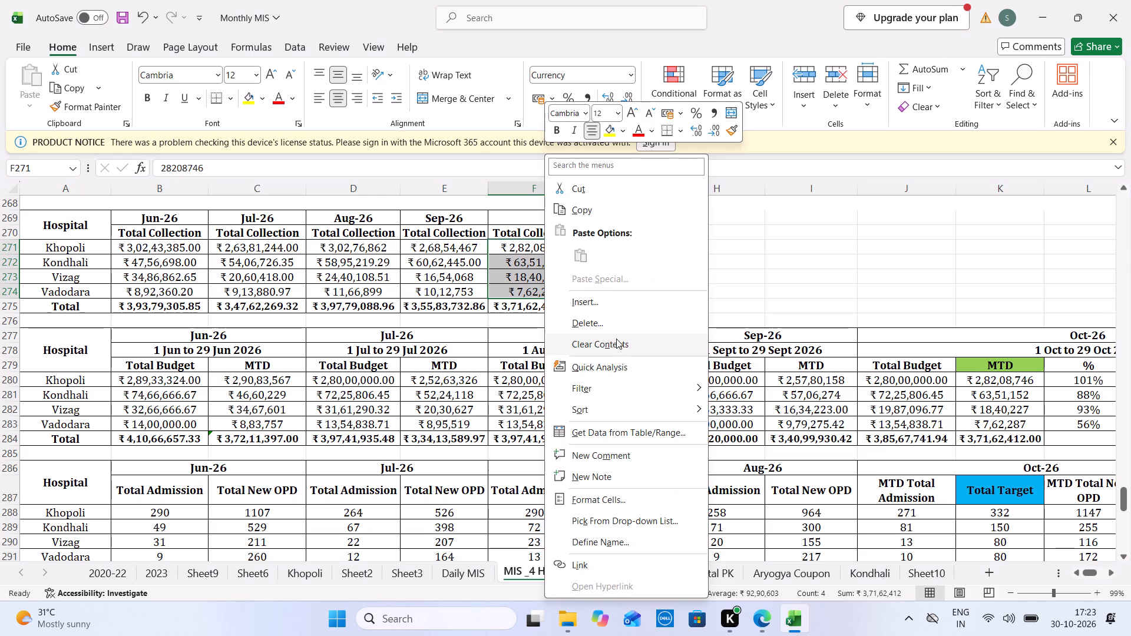
left_click(616, 339)
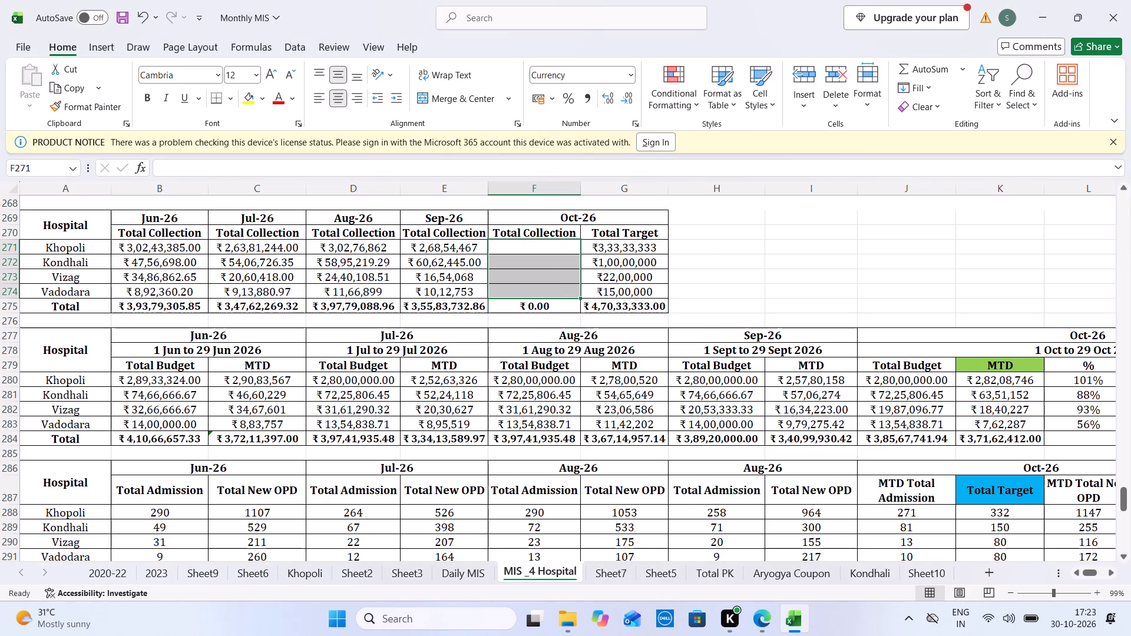
Clear the four hospitals' MTD values for Jun-26, Jul-26 and Aug-26 in the budget table.
left_click_drag(250, 384, 266, 419)
right_click(266, 419)
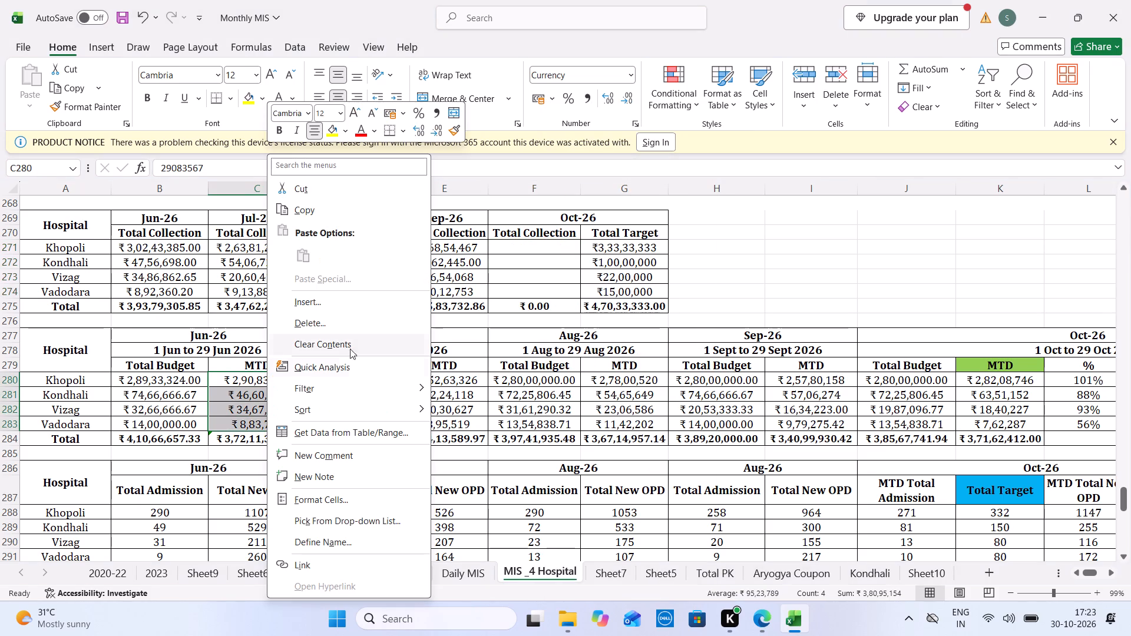
left_click(377, 350)
left_click_drag(452, 382, 457, 422)
right_click(457, 422)
left_click(543, 344)
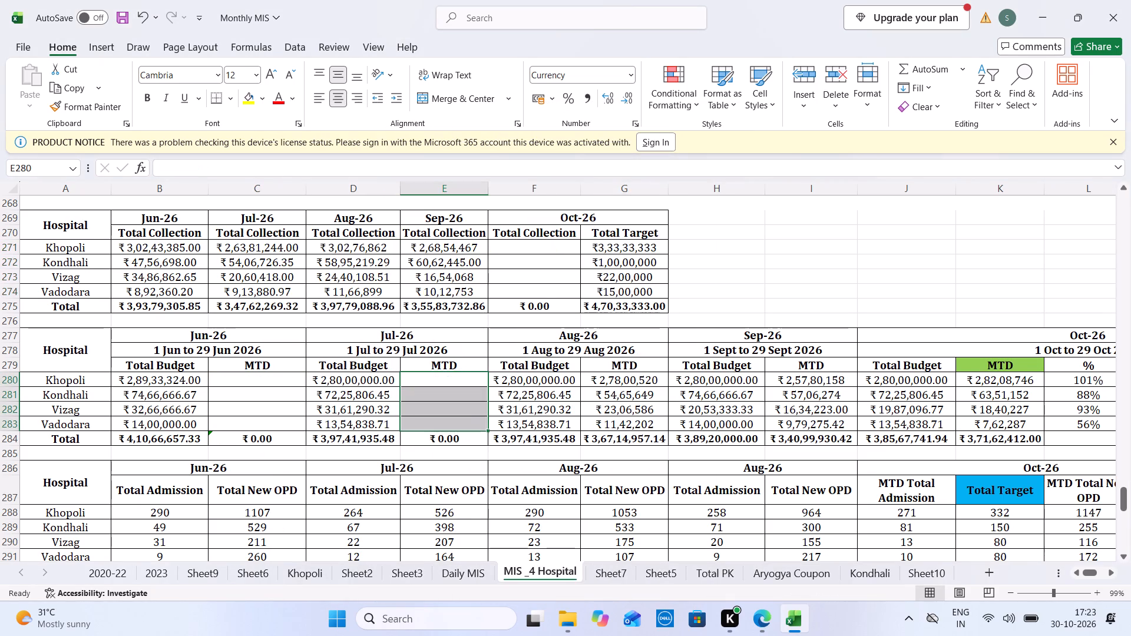
left_click_drag(613, 380, 617, 427)
right_click(617, 427)
left_click(690, 347)
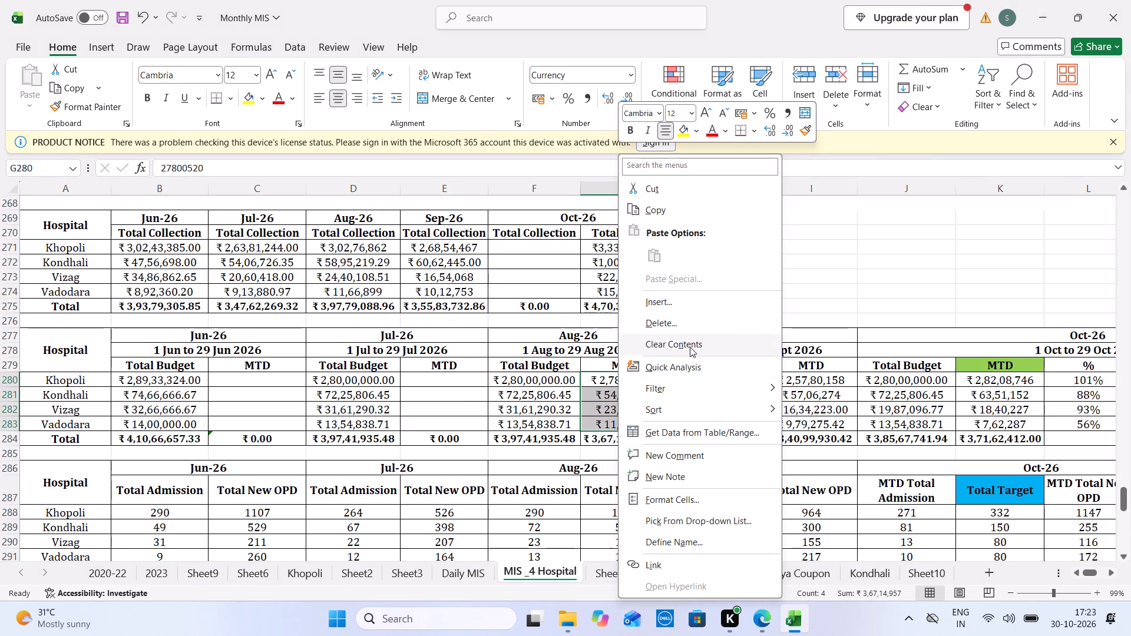
Clear the four hospitals' MTD values for Sep-26 and Oct-26 in the budget table.
left_click_drag(769, 385, 775, 421)
right_click(775, 421)
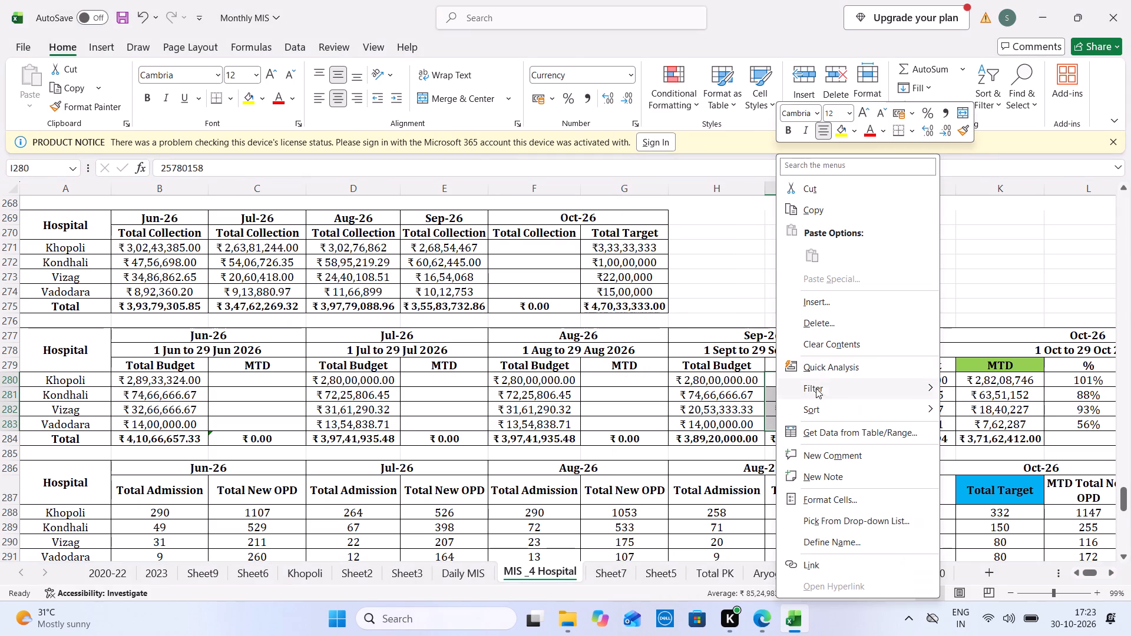
left_click(877, 342)
left_click_drag(970, 377, 967, 419)
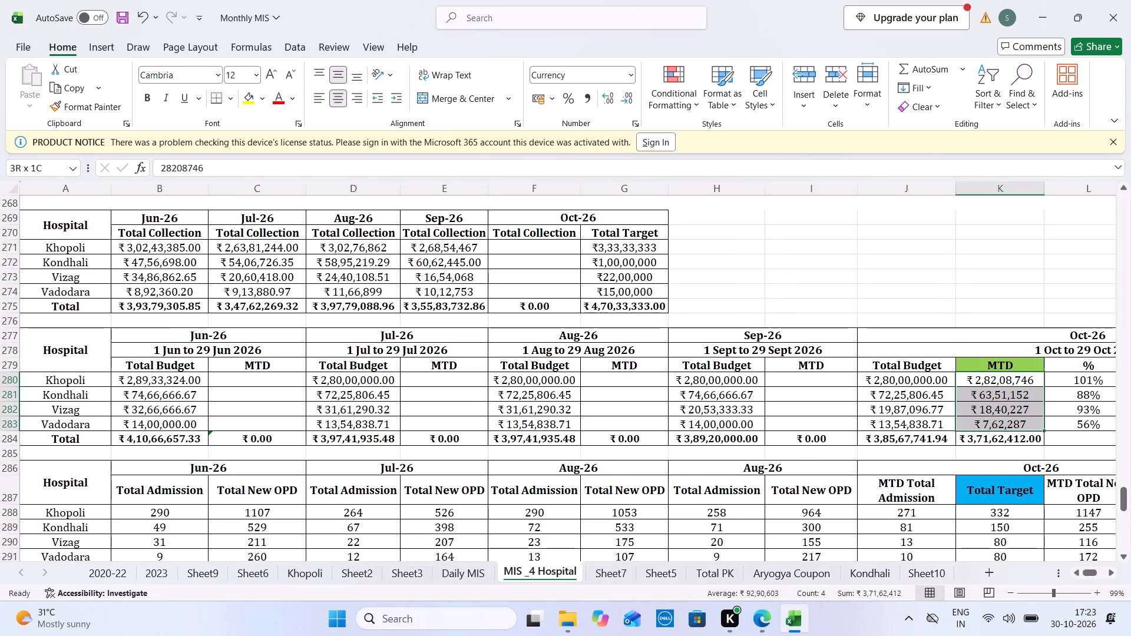
left_click_drag(967, 419, 966, 425)
right_click(966, 425)
left_click(891, 343)
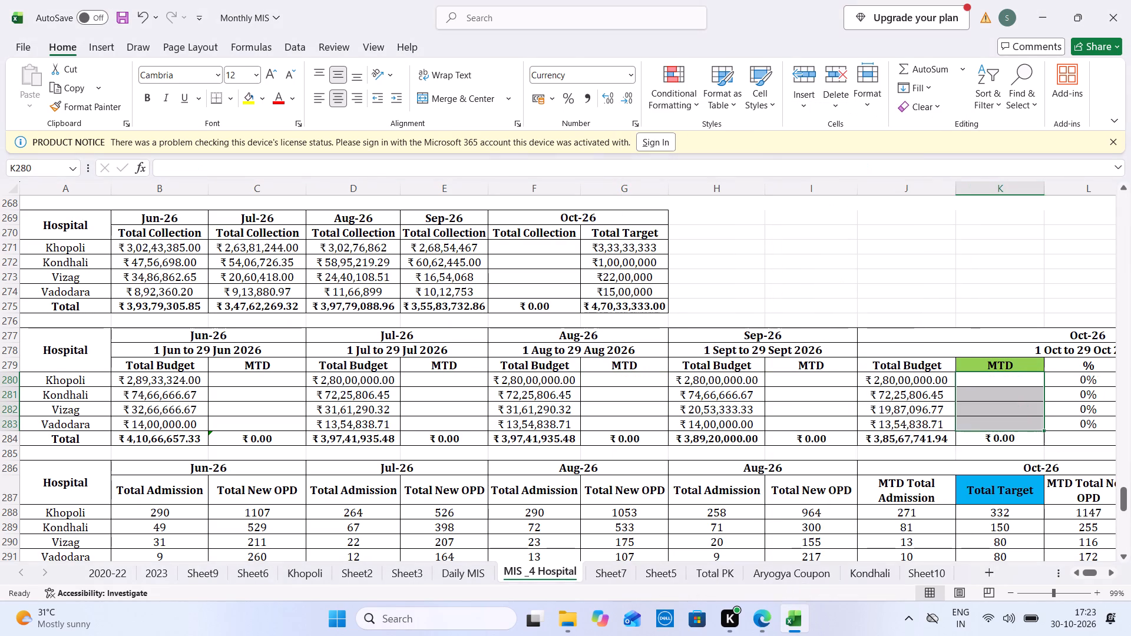
Change the end day to 30 in the budget table's Jun, Jul, Aug and Sept 2026 date-range headings.
triple_click(207, 350)
left_click(207, 350)
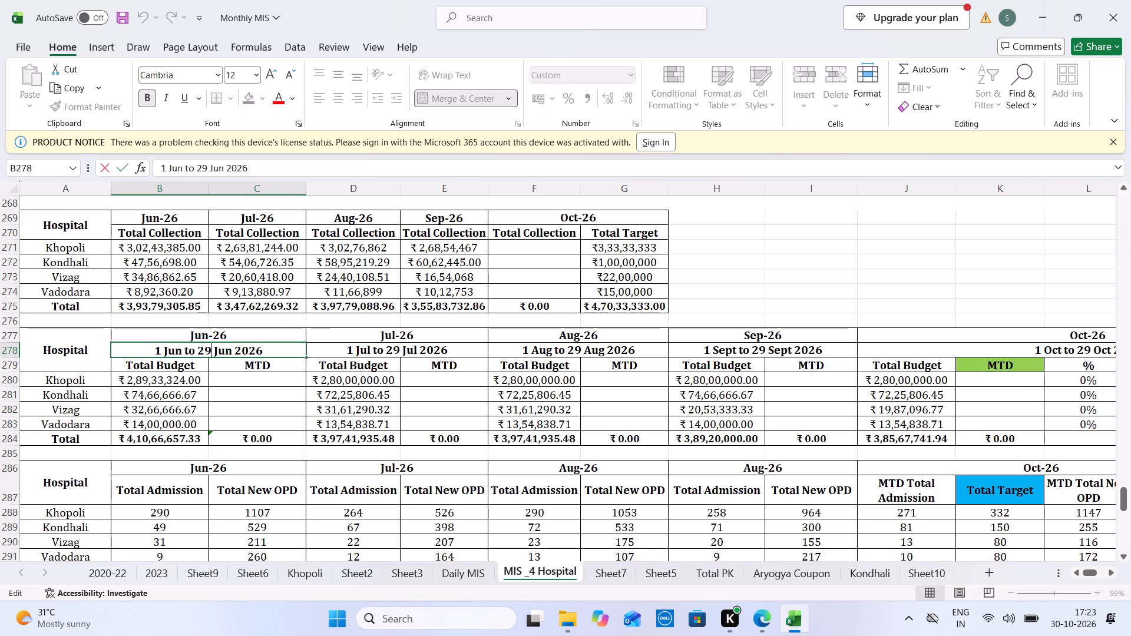
type("30")
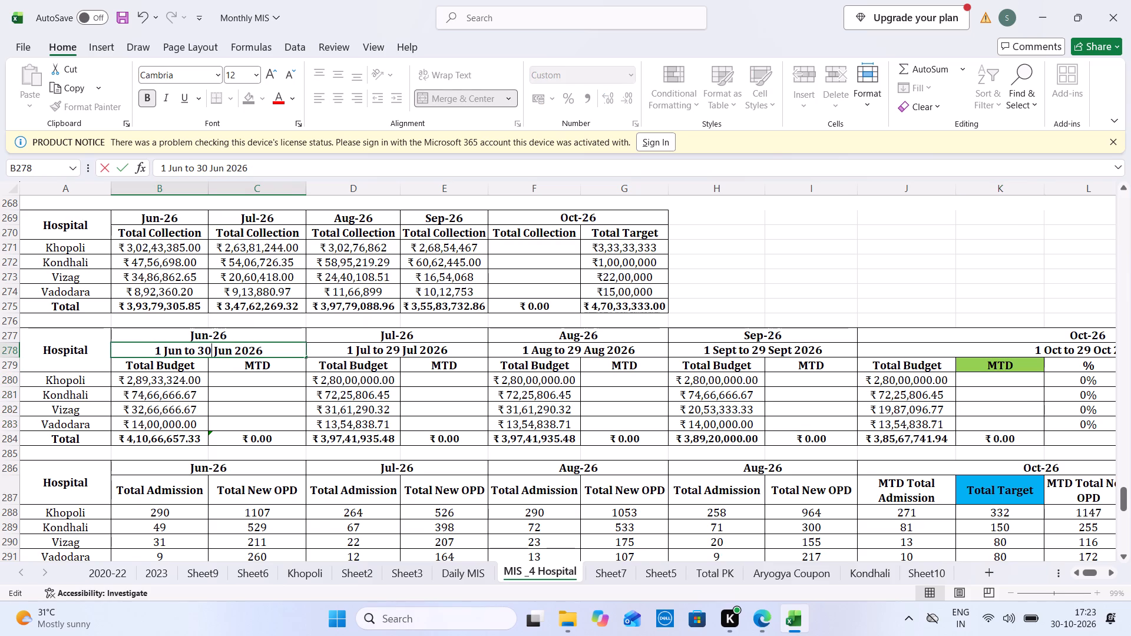
triple_click(389, 349)
left_click(389, 349)
type("30")
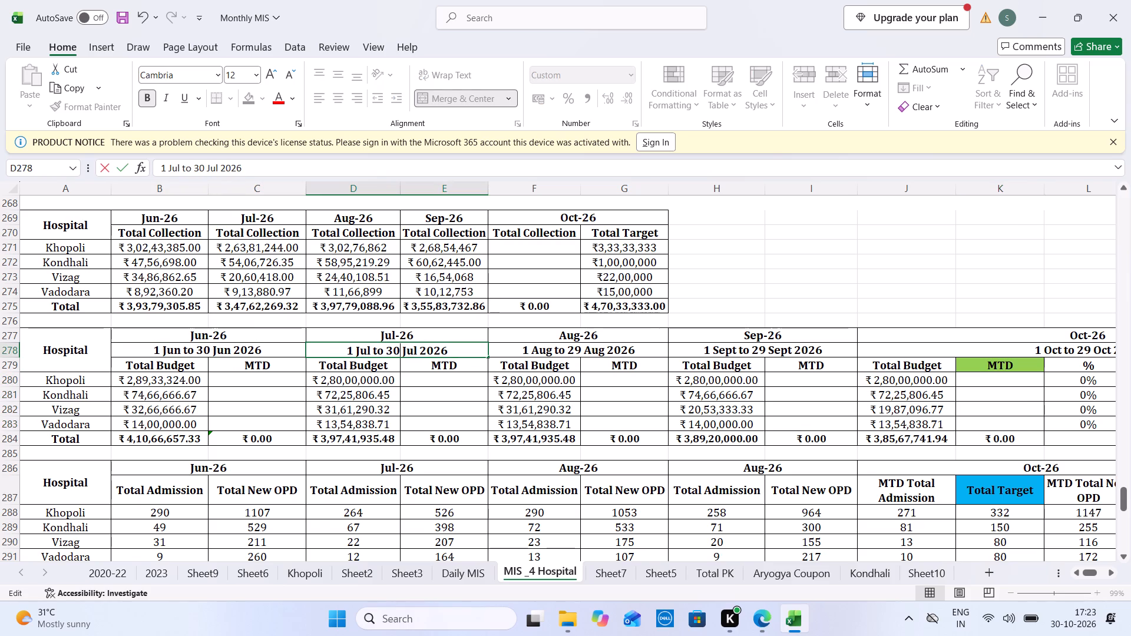
left_click_drag(574, 356, 573, 349)
triple_click(573, 349)
left_click(573, 349)
type("30")
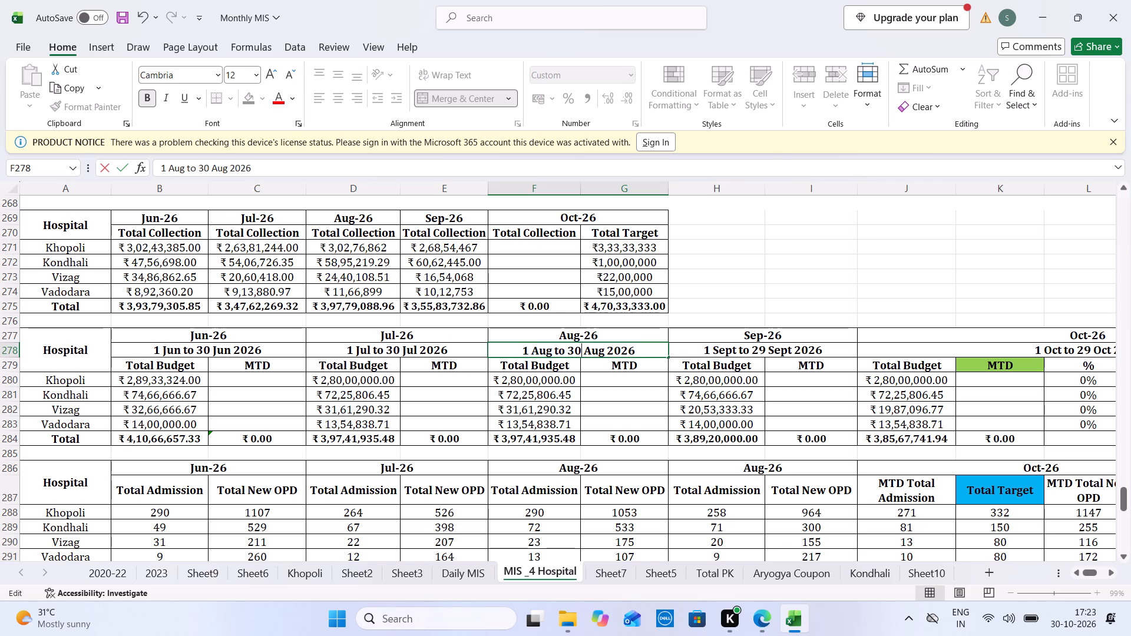
triple_click(756, 347)
left_click(756, 347)
type("30")
Change the end day to 30 in the budget table's Oct-26 date-range heading, making it 1 Oct to 30 Oct 2026.
triple_click(1081, 351)
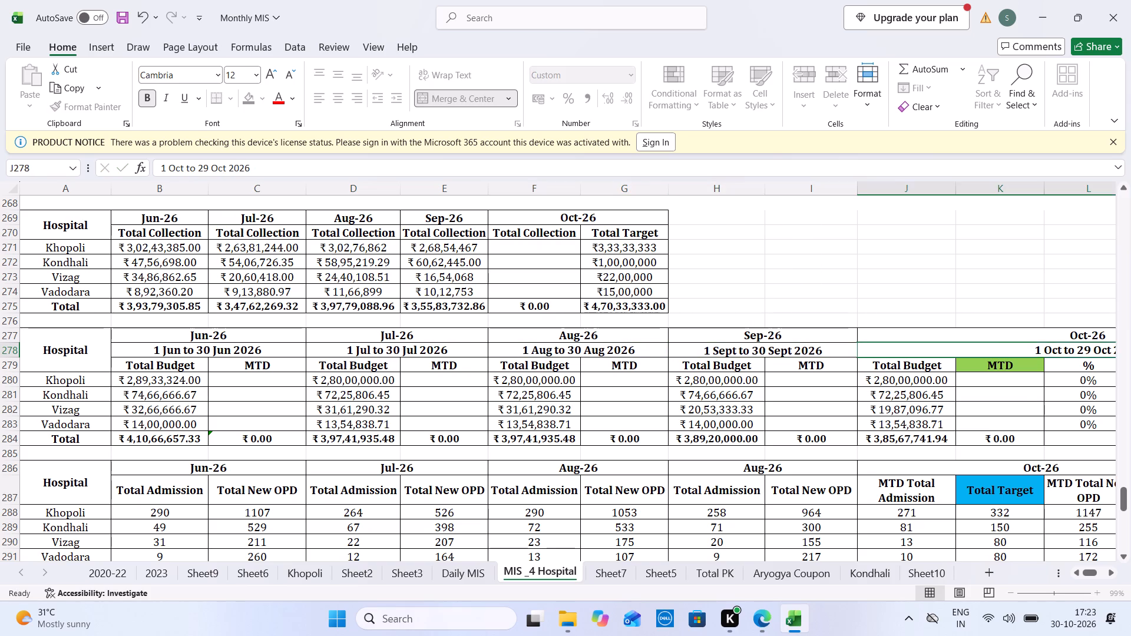
left_click(978, 357)
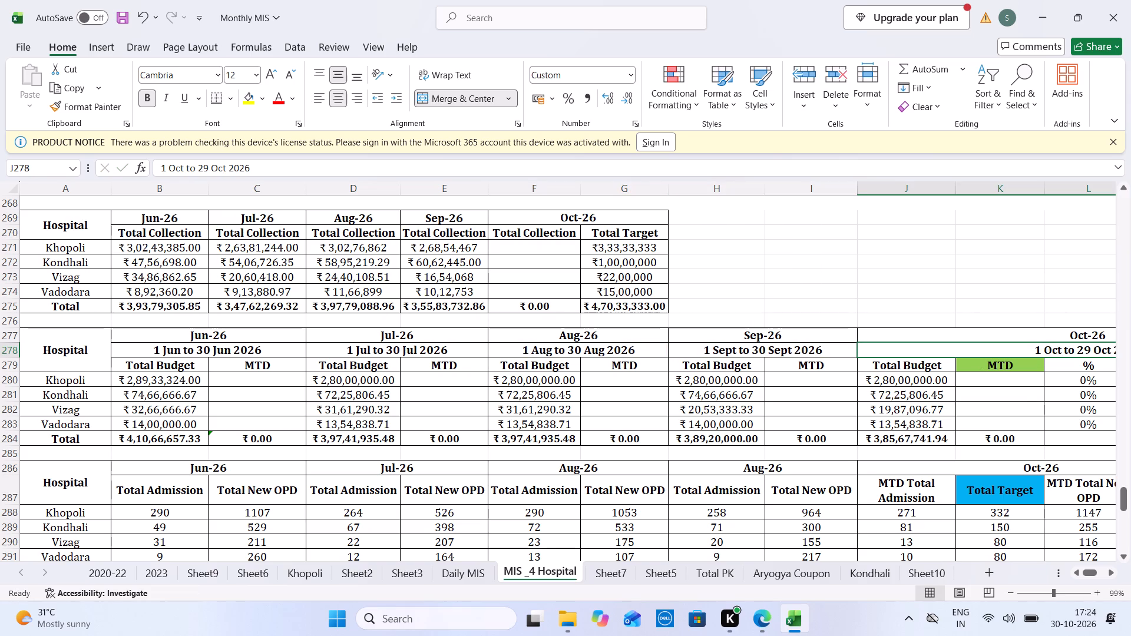
triple_click(1082, 349)
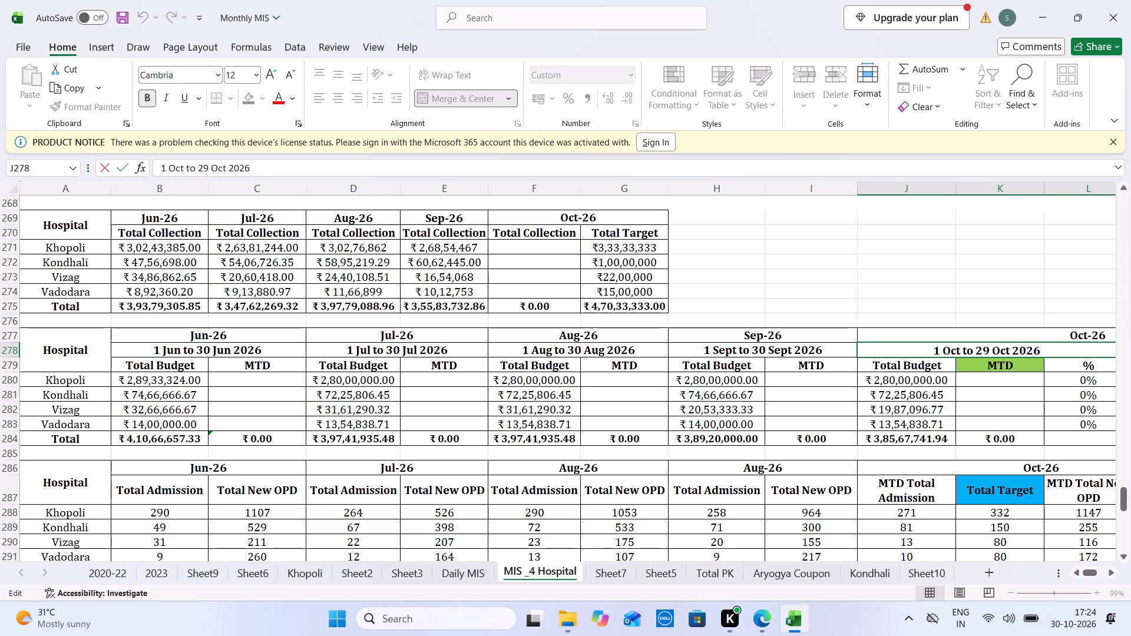
double_click(981, 350)
type("30")
Copy the budget table's Jun, Jul and Aug 2026 date-range headings onto the matching months of the MTD admission and OPD table.
left_click(196, 353)
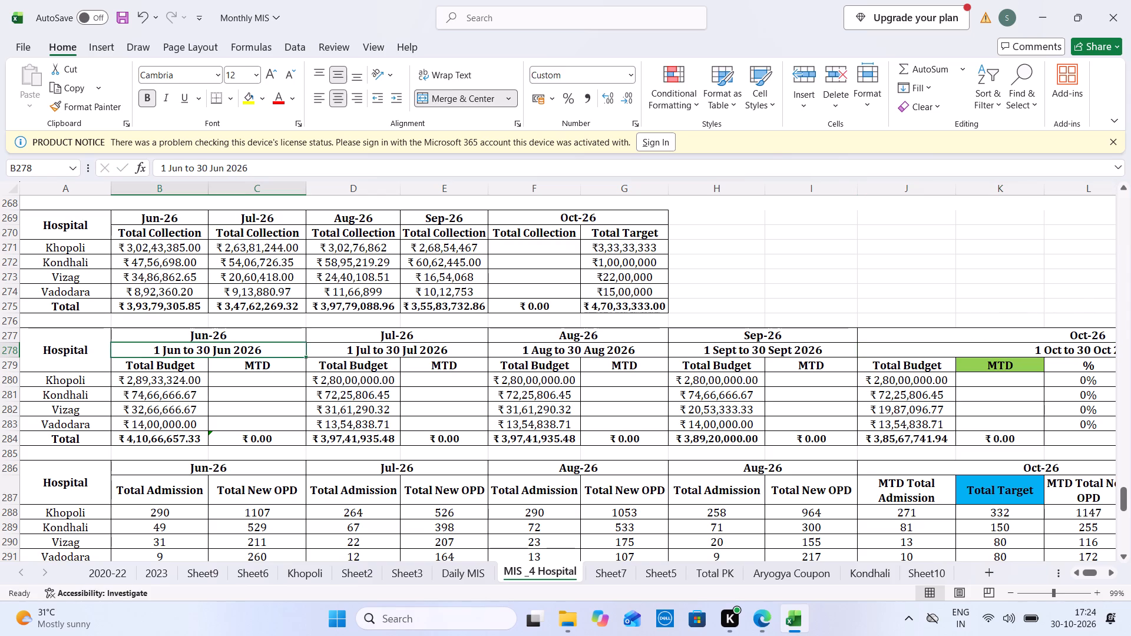
key("ctrl+c")
key("Down")
key("Down")
key("Down")
key("Down")
key("Down")
key("Down")
key("Down")
key("Down")
key("Down")
key("Down")
key("Down")
key("Down")
key("Down")
key("Down")
key("Down")
key("Down")
key("Down")
key("Down")
key("Down")
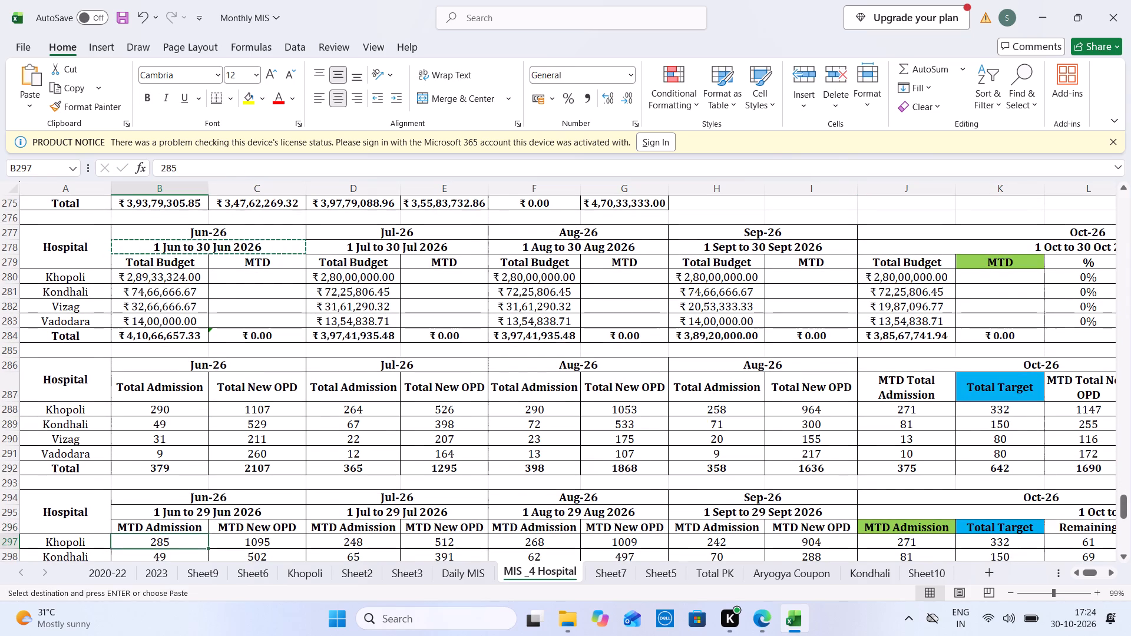
key("Up")
key("Up")
key("ctrl+v")
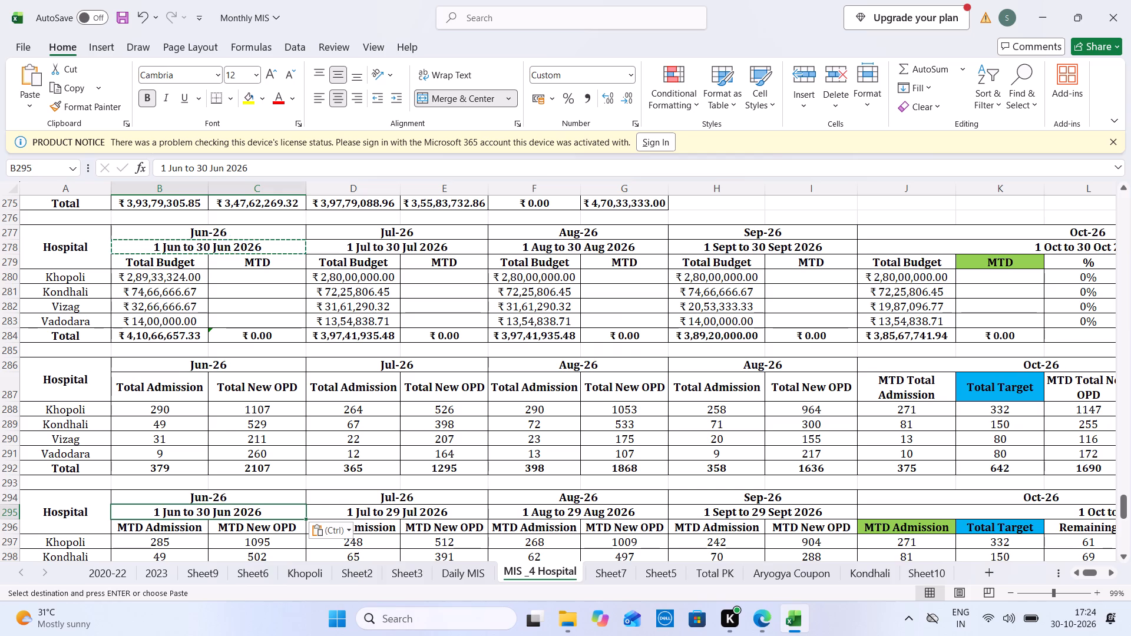
left_click(392, 242)
key("ctrl+c")
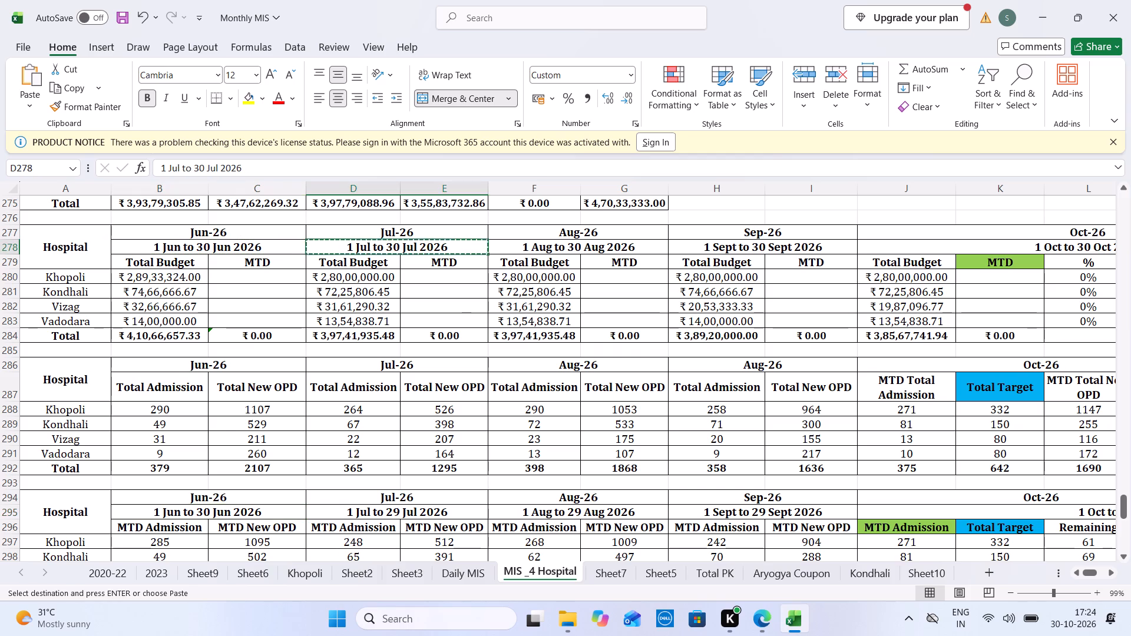
left_click(438, 514)
key("ctrl+v")
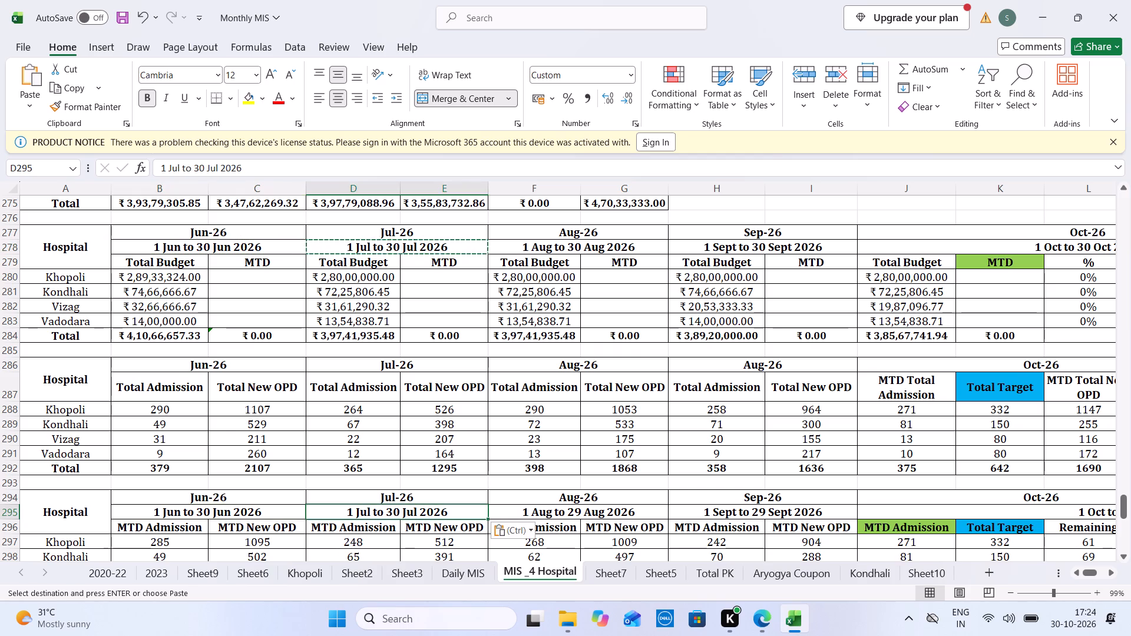
left_click(621, 249)
key("ctrl+c")
left_click(604, 511)
key("ctrl+v")
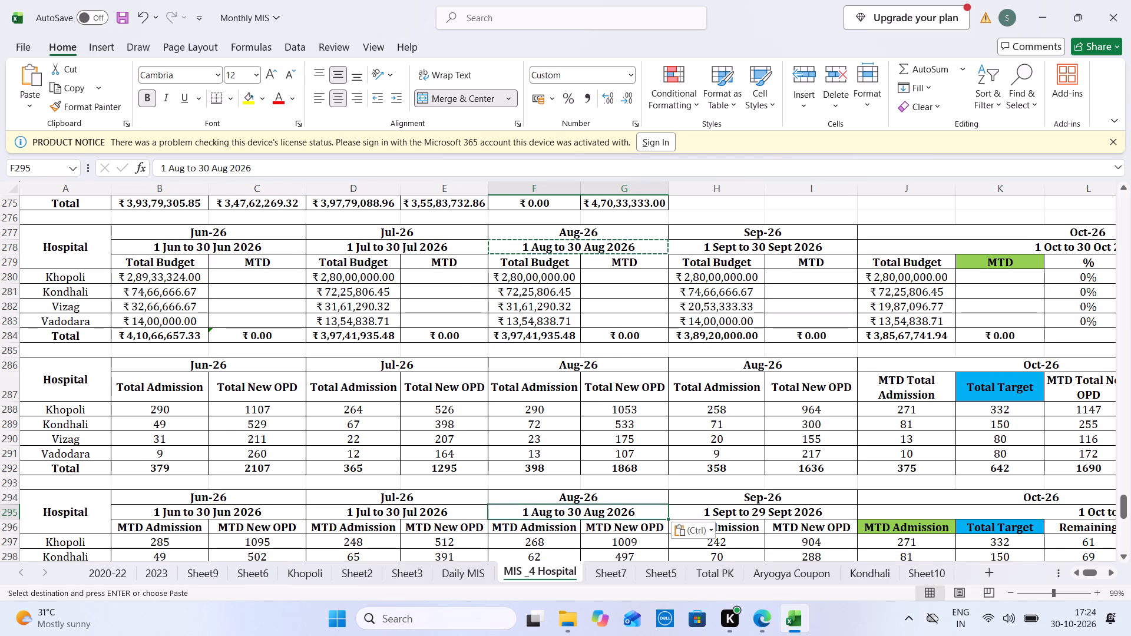
Try to copy the budget table's Sept 2026 date-range heading onto Sep-26 in the MTD admission and OPD table.
left_click(772, 247)
key("ctrl+c")
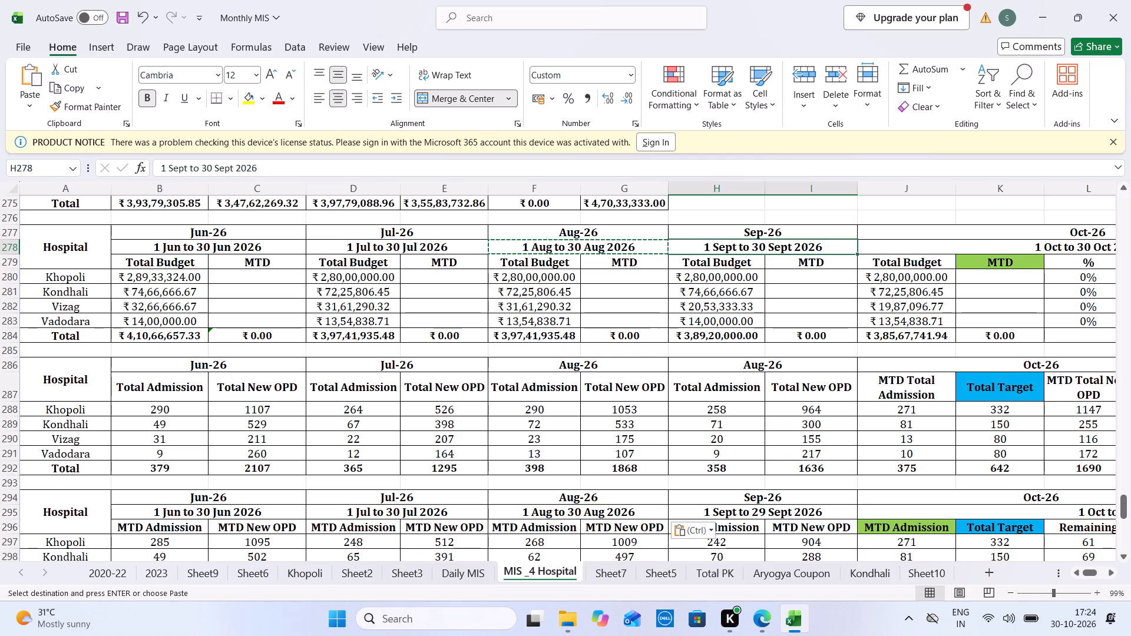
left_click(773, 513)
key("ctrl+v")
Copy the budget table's 1 Oct to 30 Oct 2026 heading onto Oct-26 in the MTD admission and OPD table.
left_click(1021, 244)
key("ctrl+c")
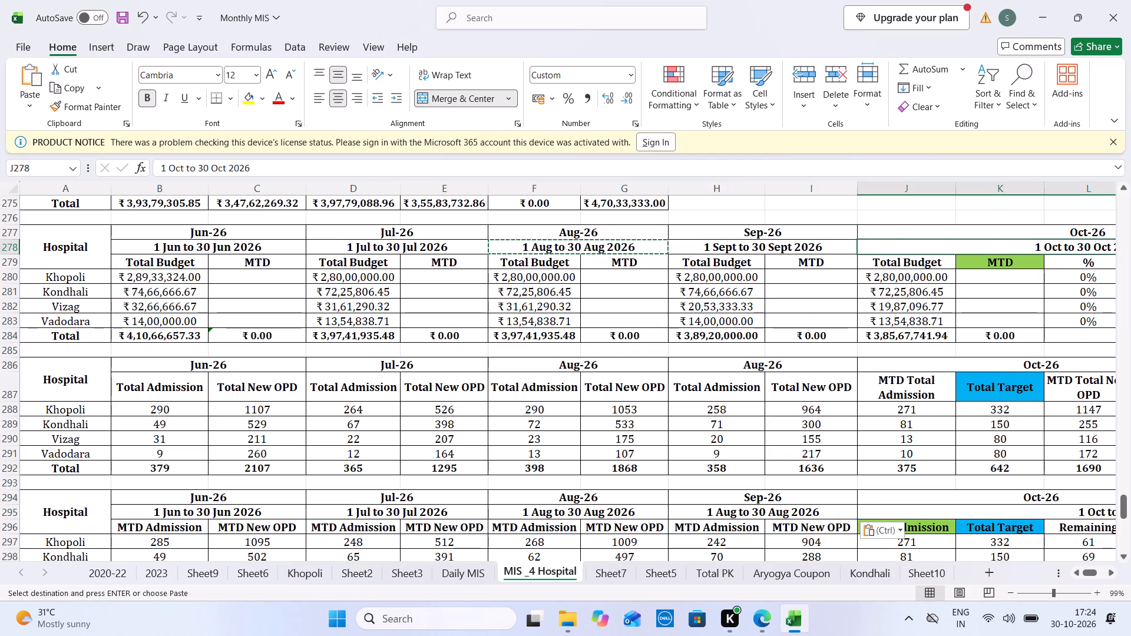
key("ctrl+c")
left_click(936, 518)
key("ctrl+v")
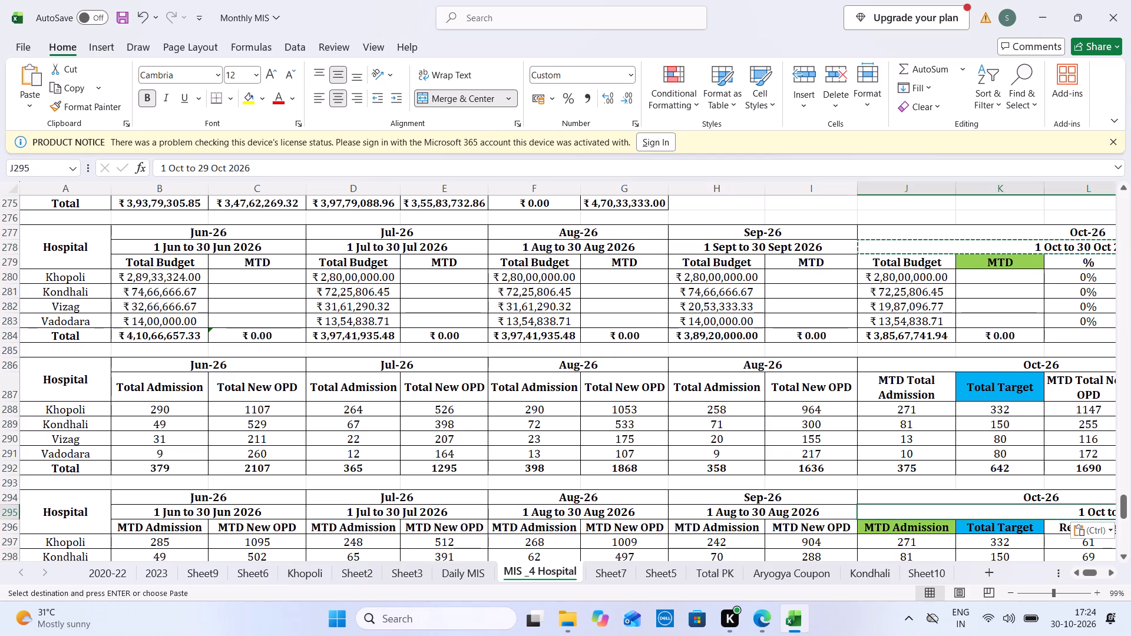
Clear the four hospitals' Oct-26 MTD Total Admission and MTD Total New OPD values in the monthly admission table.
left_click_drag(865, 415, 871, 450)
right_click(871, 450)
left_click(949, 192)
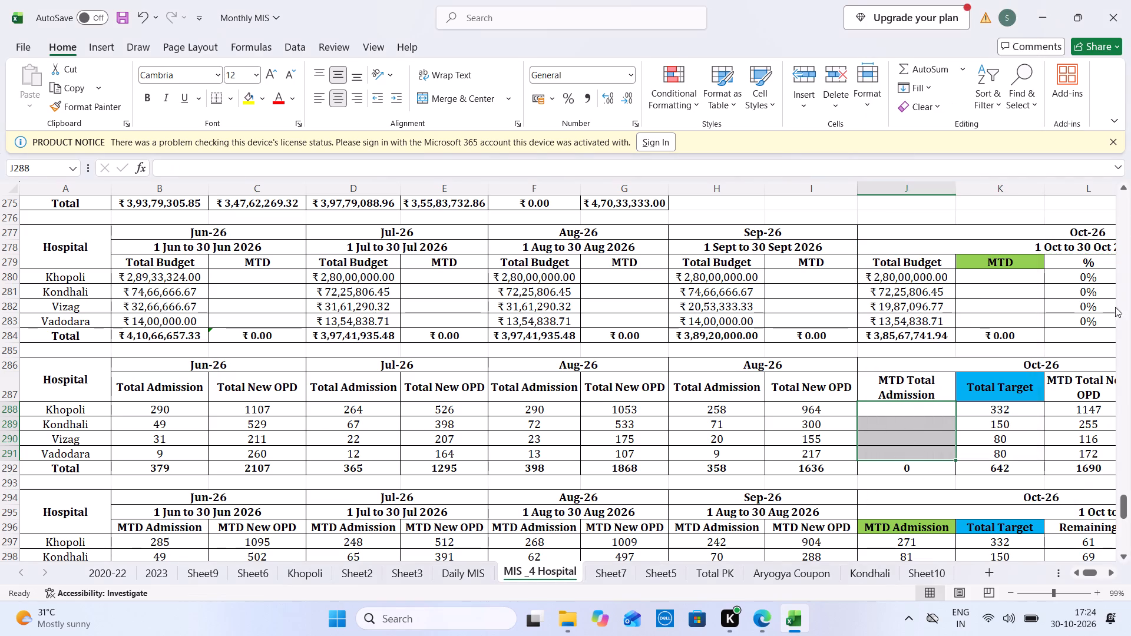
left_click_drag(1066, 405, 1067, 446)
right_click(1067, 446)
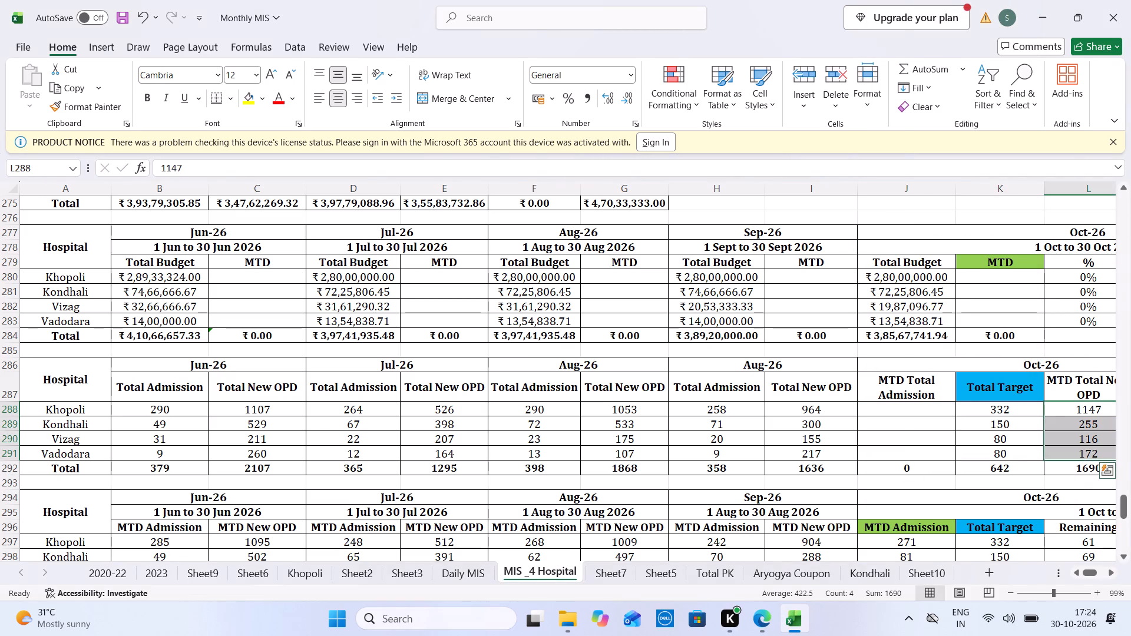
left_click(1004, 183)
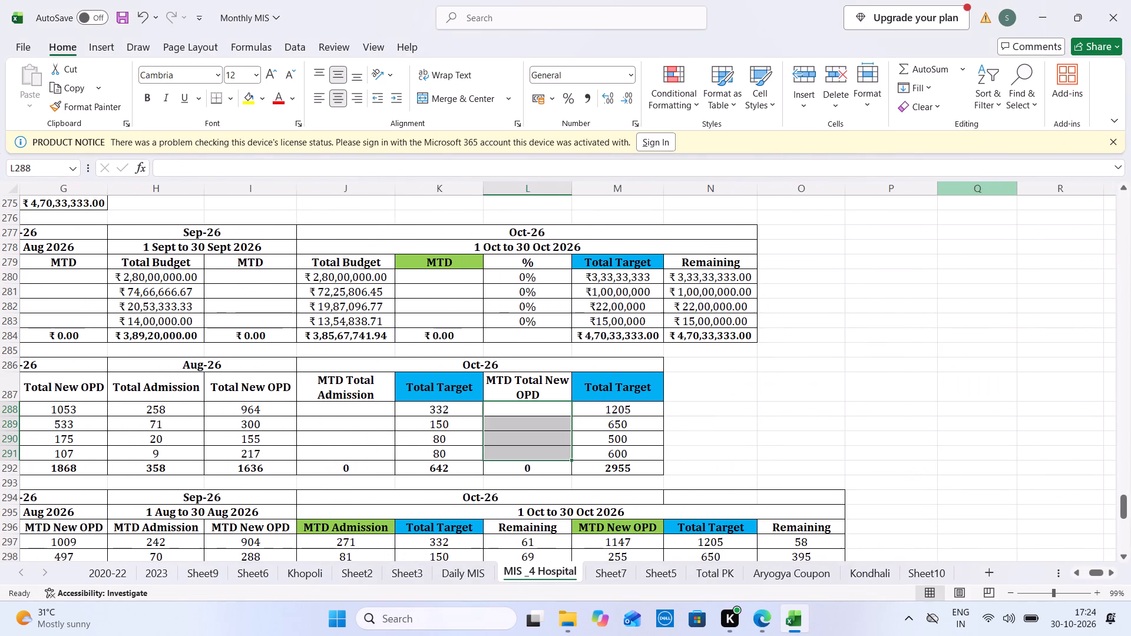
In the MTD admission and OPD table, clear the four hospitals' Jun-26 to Sep-26 values and their Oct-26 MTD Admission values.
key("Left")
key("Left")
key("Left")
key("Left")
key("Left")
key("Left")
key("Left")
key("Left")
key("Left")
key("Left")
key("Left")
key("Left")
key("Left")
key("Left")
key("Down")
key("Down")
key("Down")
key("Down")
key("Down")
key("Down")
key("Down")
key("Down")
key("Down")
key("Down")
key("Down")
key("Down")
key("Down")
key("Down")
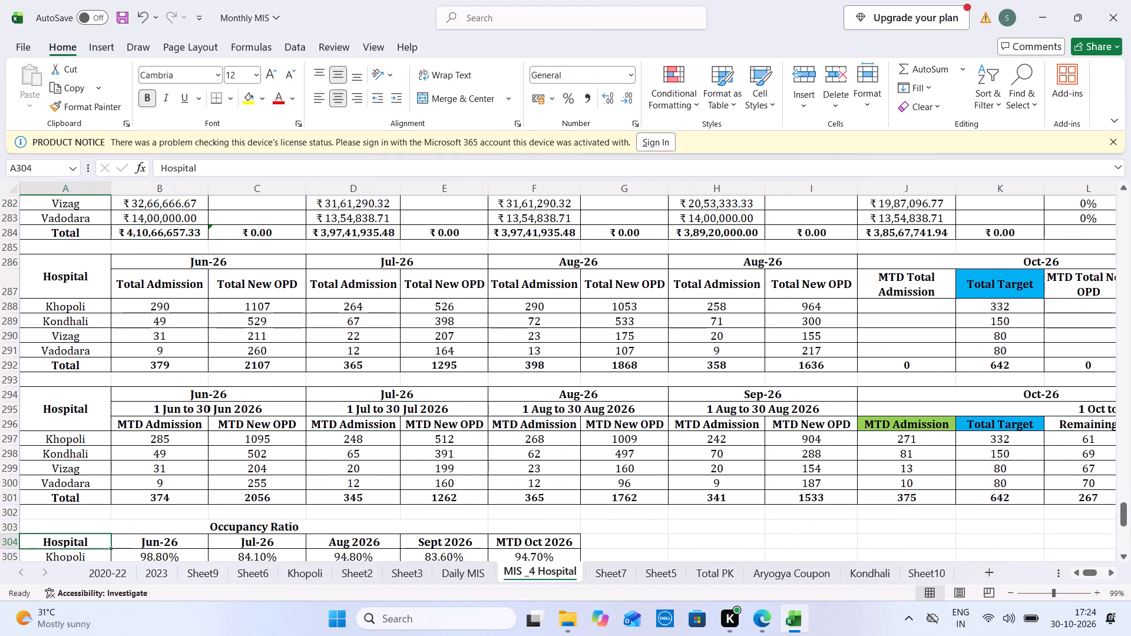
left_click_drag(170, 439, 879, 479)
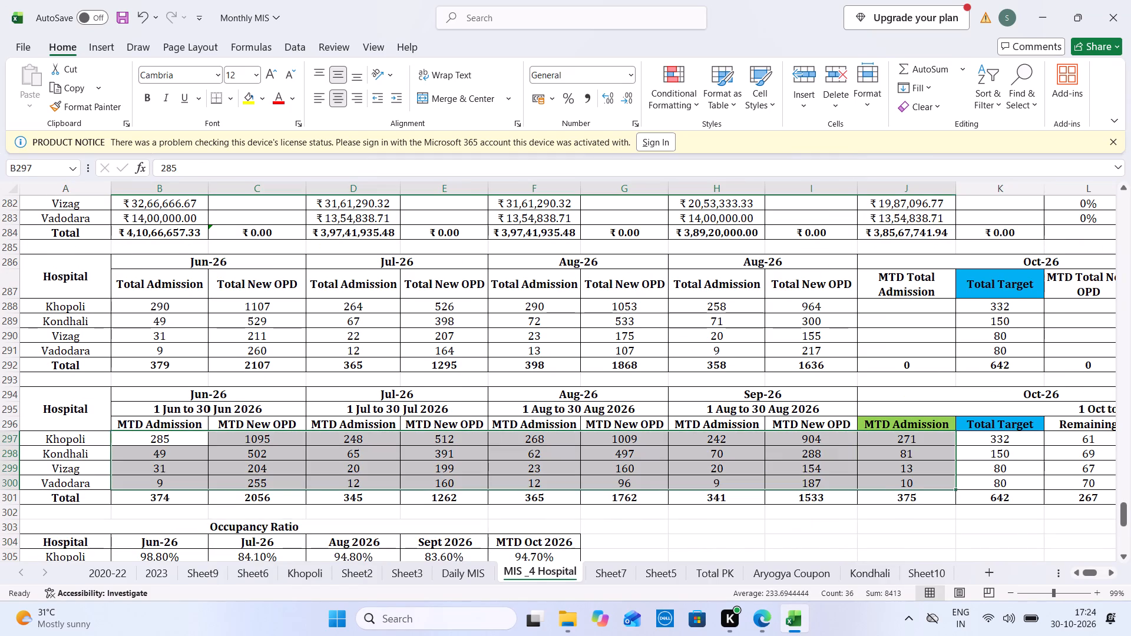
right_click(879, 479)
left_click(951, 234)
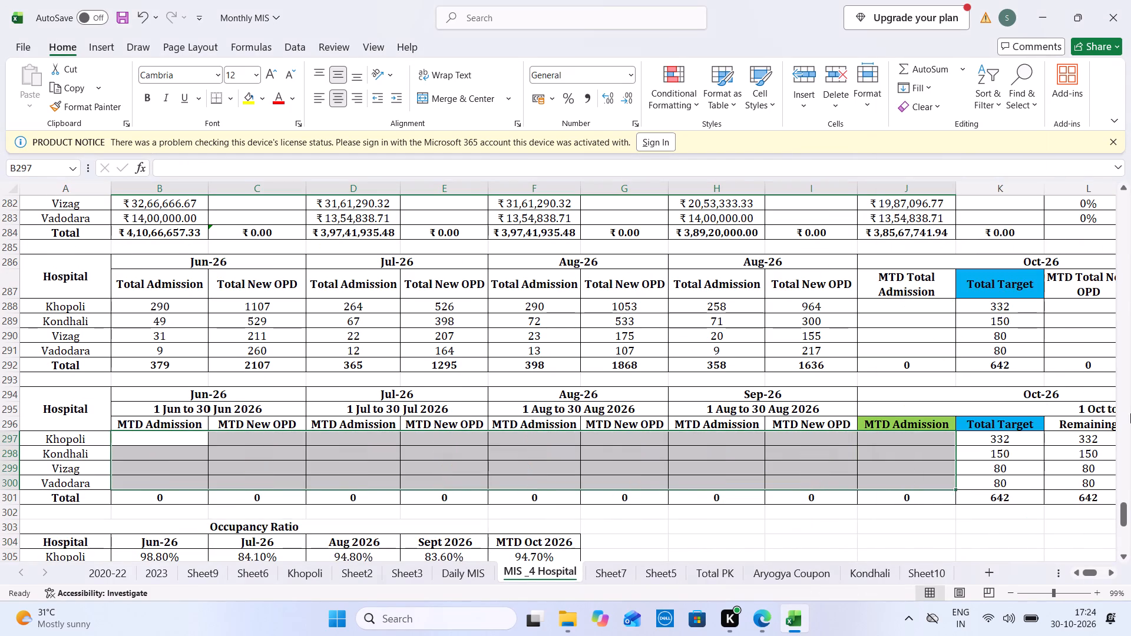
Clear the four hospitals' Oct-26 MTD New OPD values in the MTD admission and OPD table.
key("Right")
key("Right")
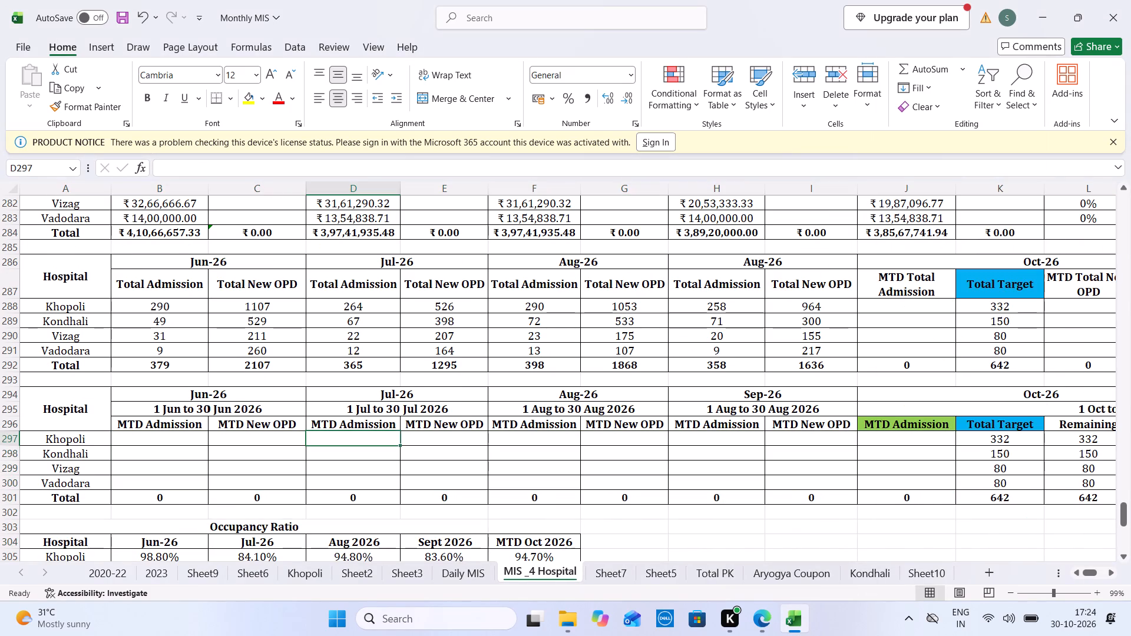
key("Right")
key("Right")
key("Right")
key("Right")
key("Right")
key("Right")
key("Right")
key("Right")
key("Right")
key("Right")
key("Right")
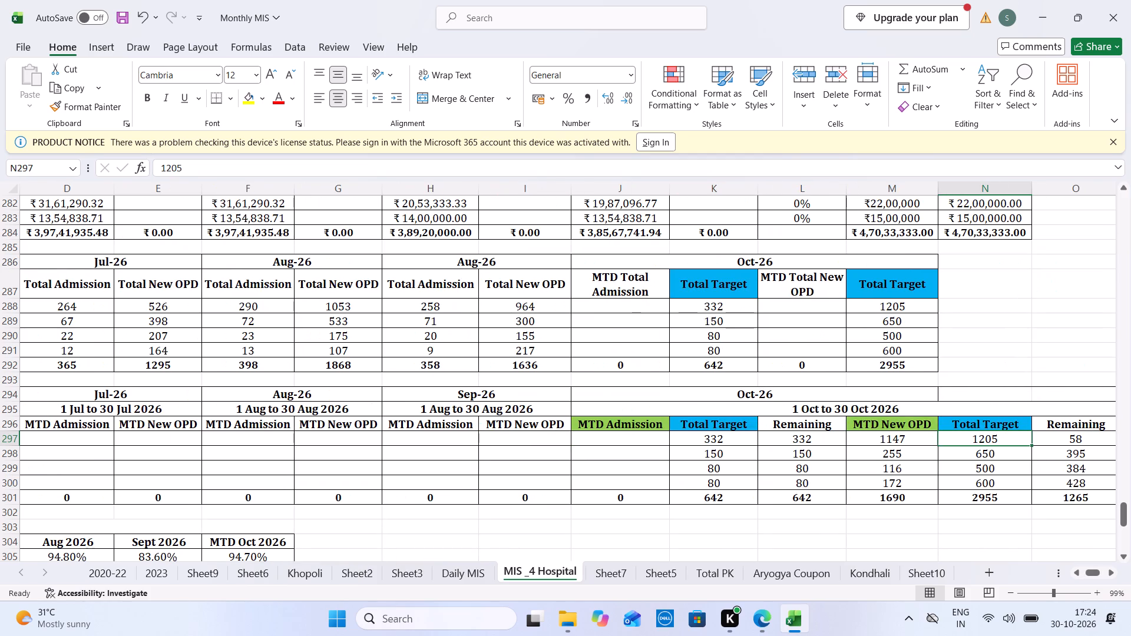
left_click_drag(920, 437, 920, 482)
key("plus")
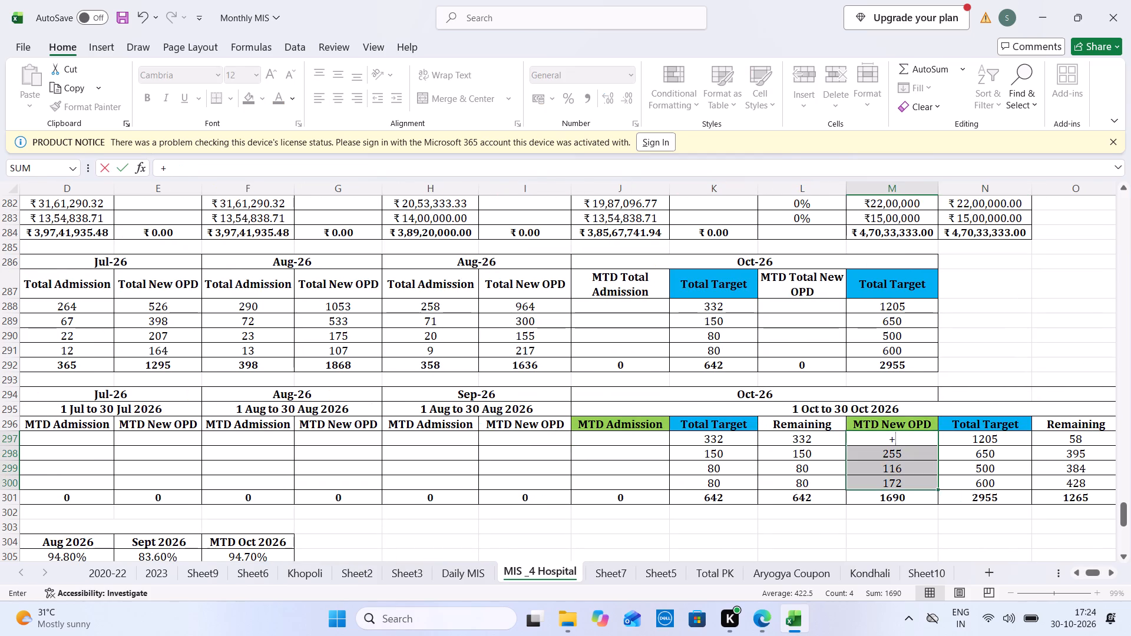
key("BackSpace")
left_click(920, 482)
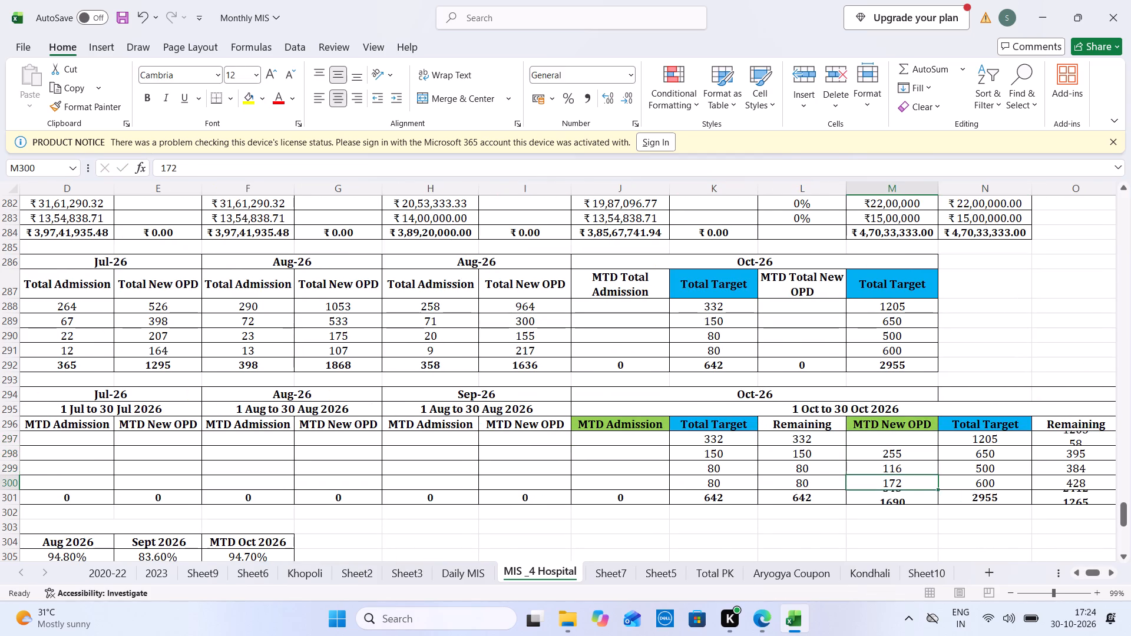
left_click(920, 482)
left_click_drag(920, 482, 916, 449)
left_click(916, 461)
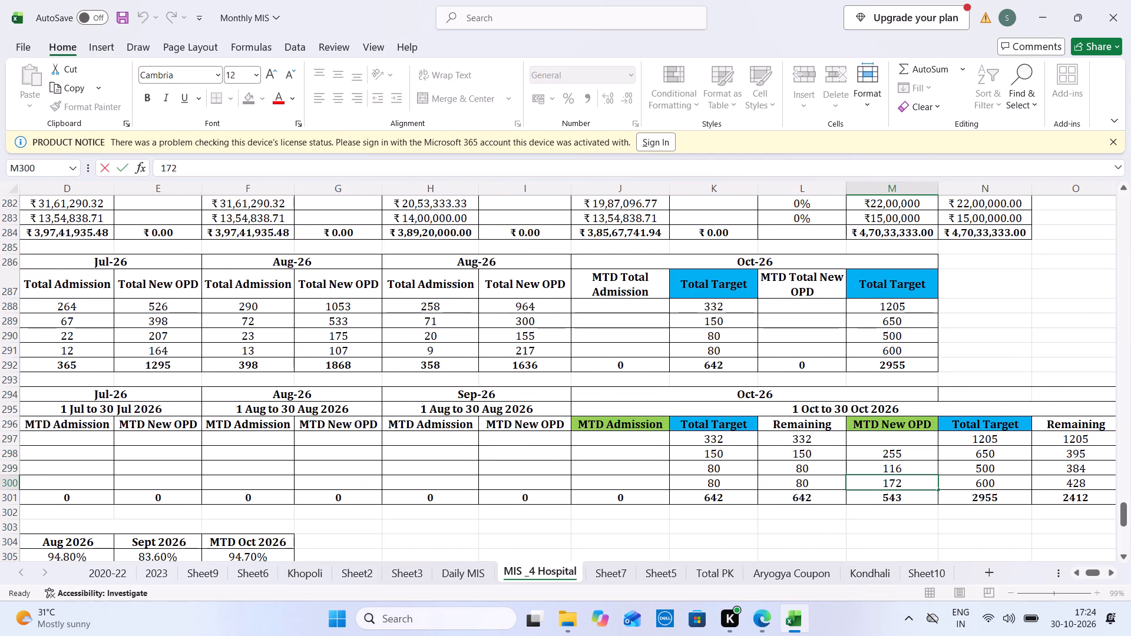
left_click_drag(923, 452, 921, 478)
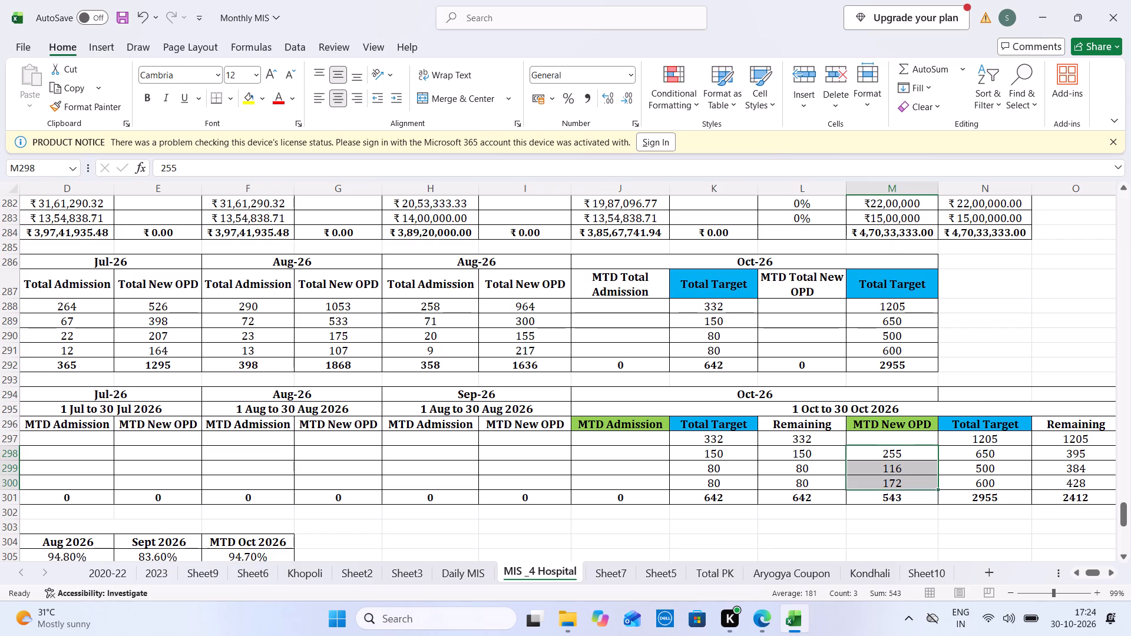
right_click(921, 478)
left_click(1008, 229)
Clear the four MTD Oct 2026 percentages in the Occupancy Ratio table.
key("Left")
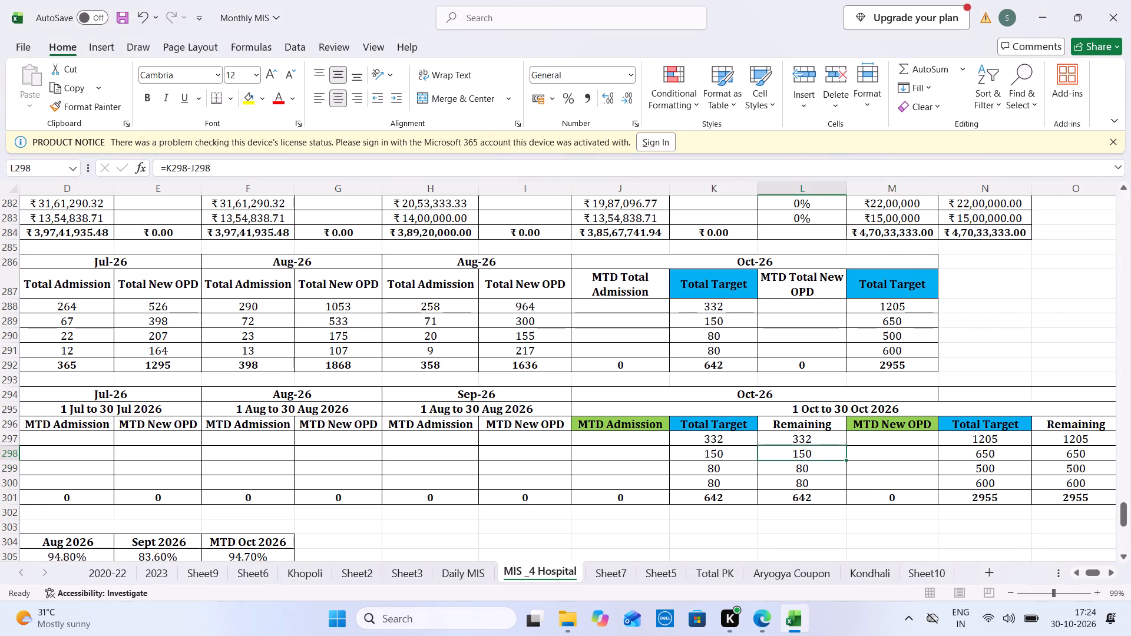
key("Down")
key("Down")
key("Down")
key("Down")
key("Down")
key("Down")
key("Down")
key("Down")
key("Down")
key("Down")
key("Down")
key("Down")
key("Down")
key("Down")
key("Down")
key("Down")
key("Down")
key("Down")
key("Down")
key("Down")
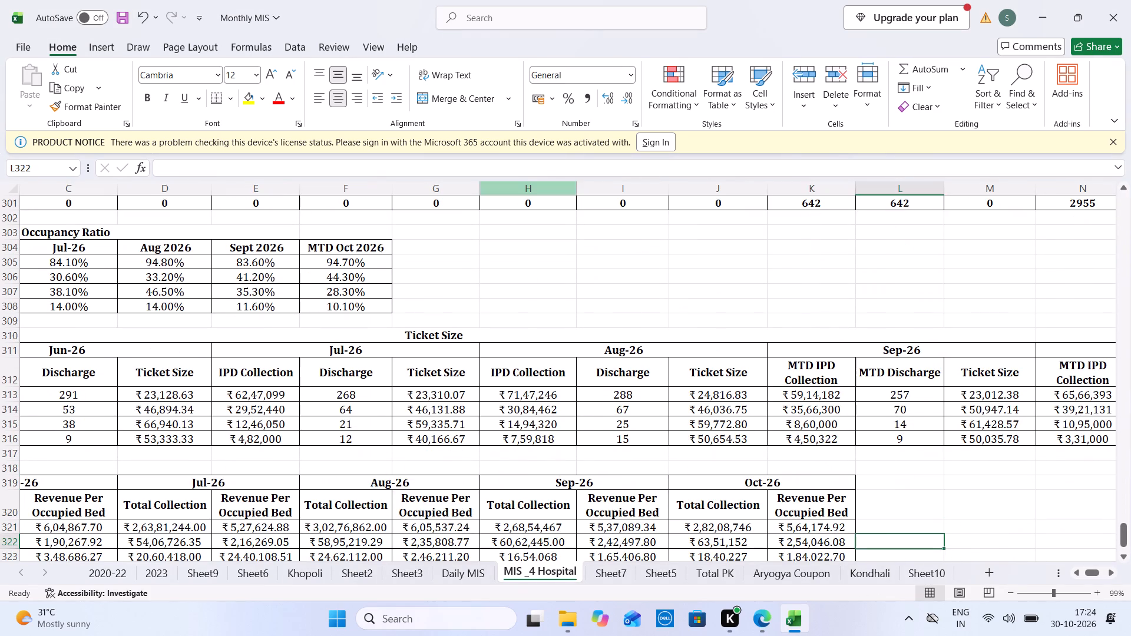
left_click_drag(361, 261, 376, 300)
right_click(376, 300)
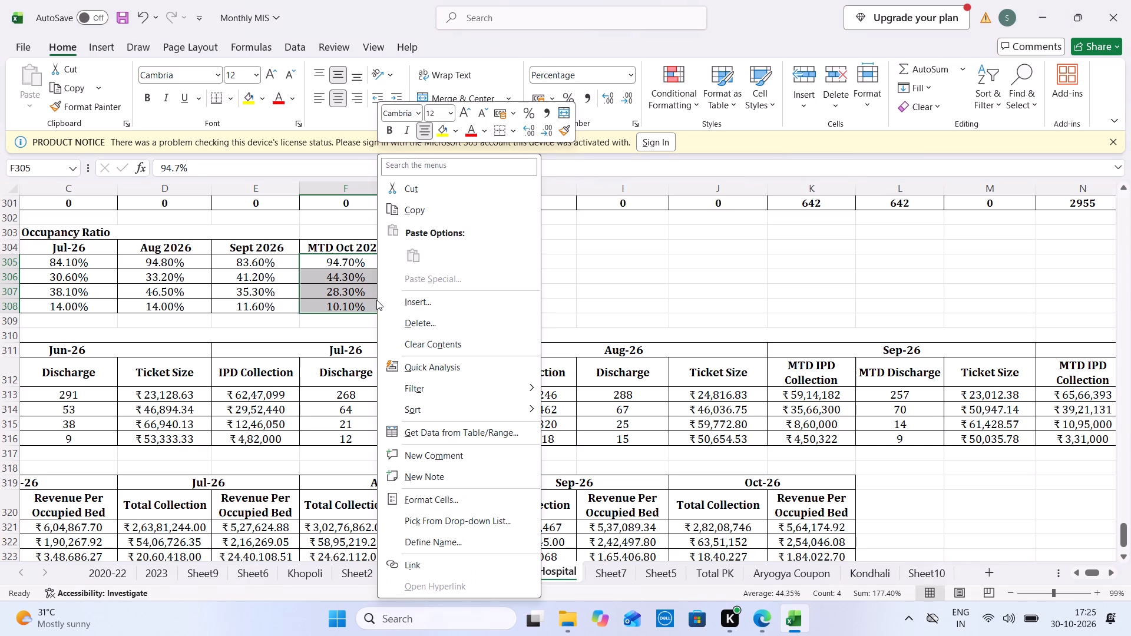
left_click(477, 341)
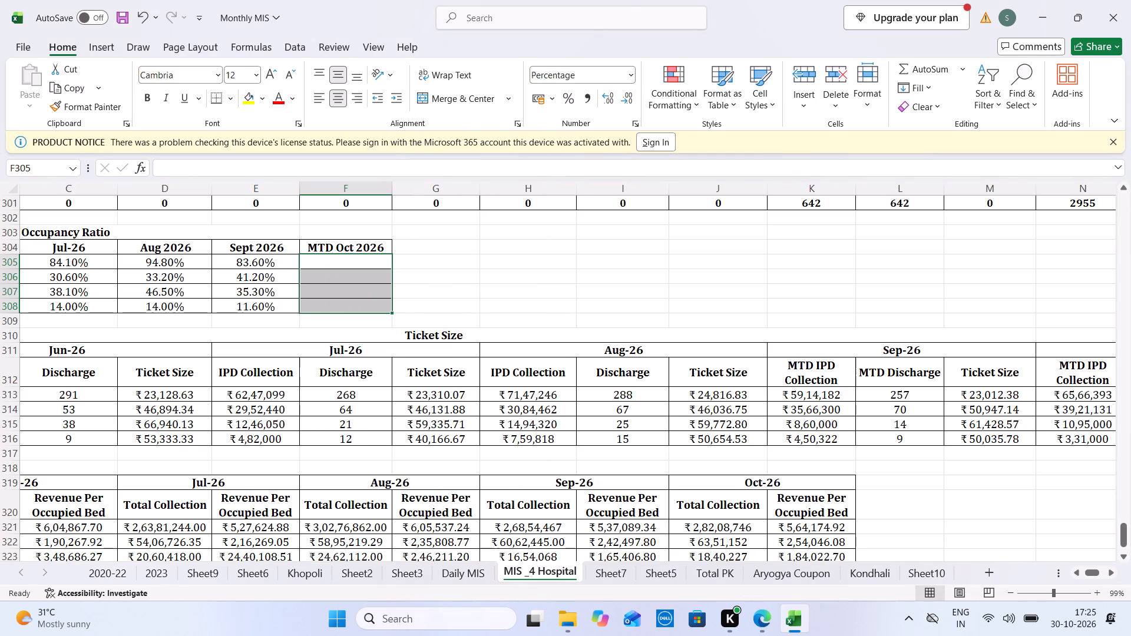
Clear the Oct-26 MTD IPD Collection and MTD Discharge values in the first two hospital rows of the Ticket Size table.
key("Right")
key("Right")
key("Right")
key("Right")
key("Right")
key("Right")
key("Right")
key("Right")
key("Right")
key("Right")
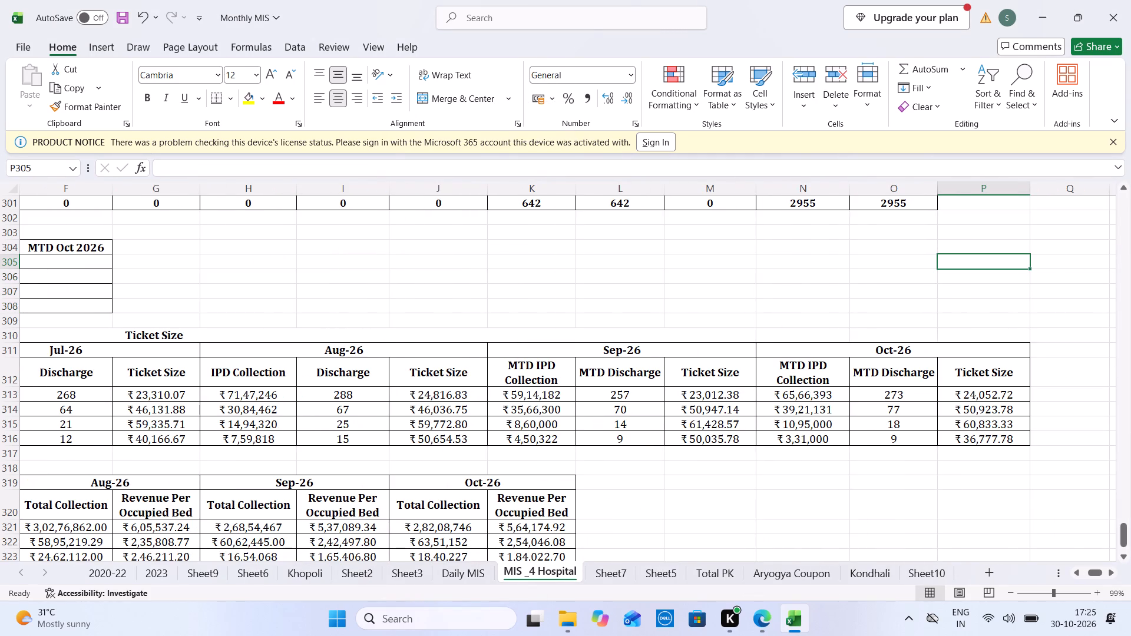
left_click_drag(809, 395, 871, 406)
right_click(871, 406)
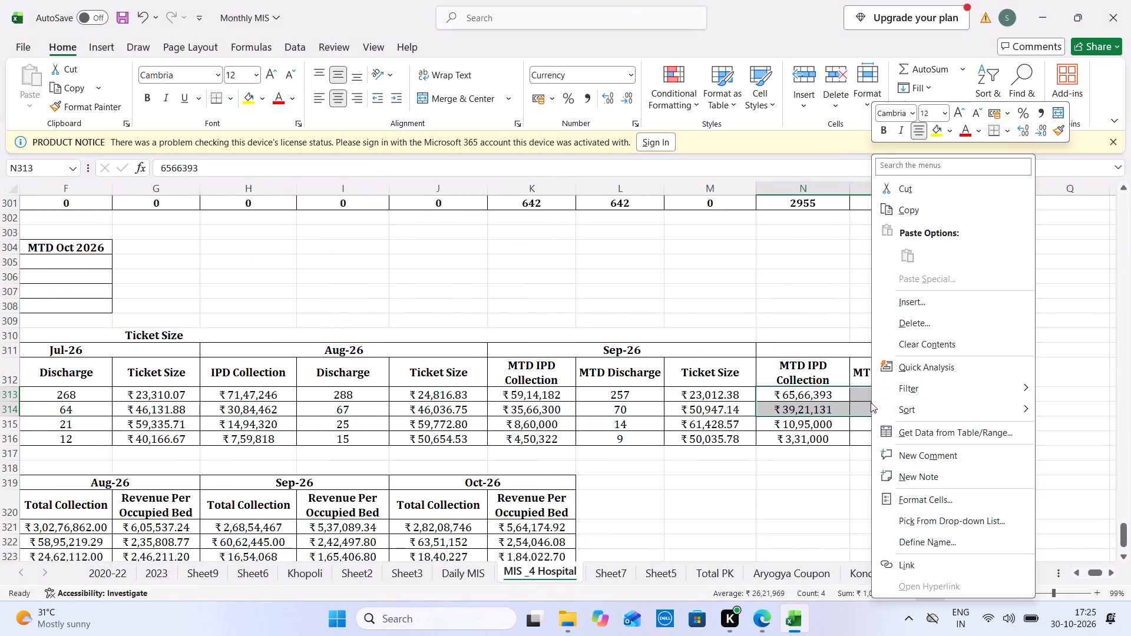
left_click(950, 334)
Save the Monthly MIS workbook.
key("ctrl+s")
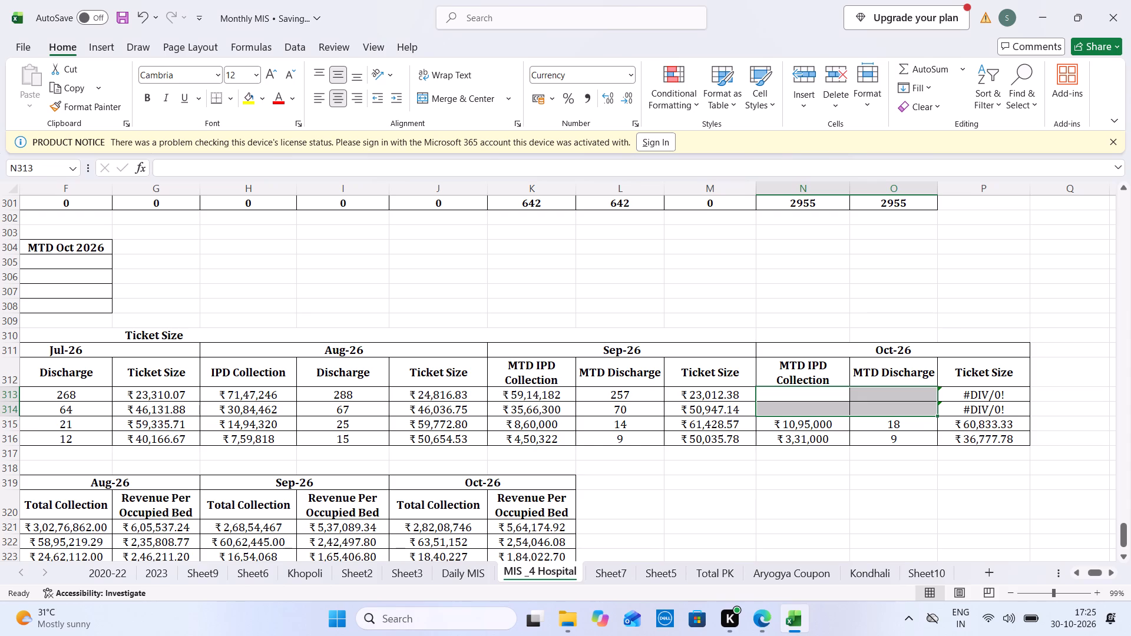
left_click(758, 306)
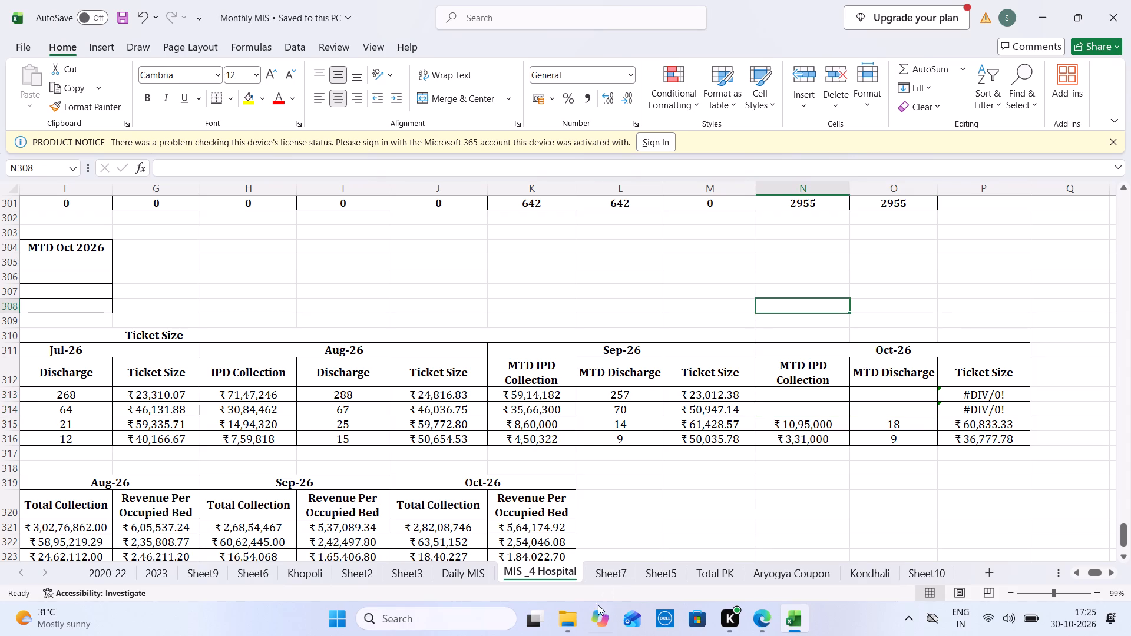
Open the OPD Sheet Vadodara workbook from the Vizag folder inside Download > desktop on Local Disk (D:).
left_click(573, 622)
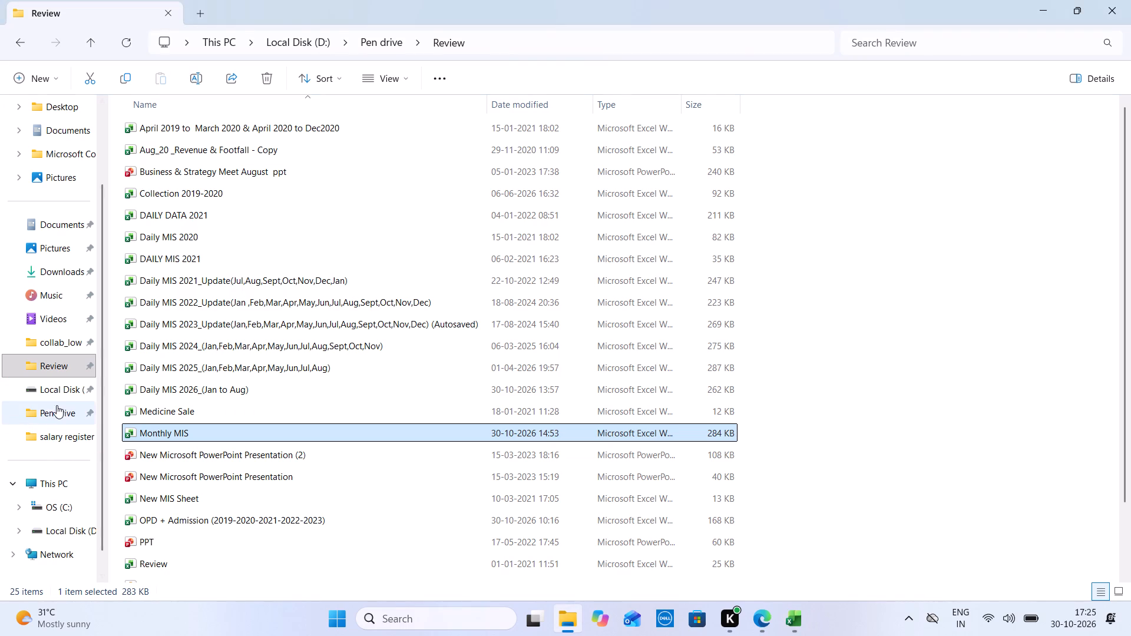
left_click(89, 389)
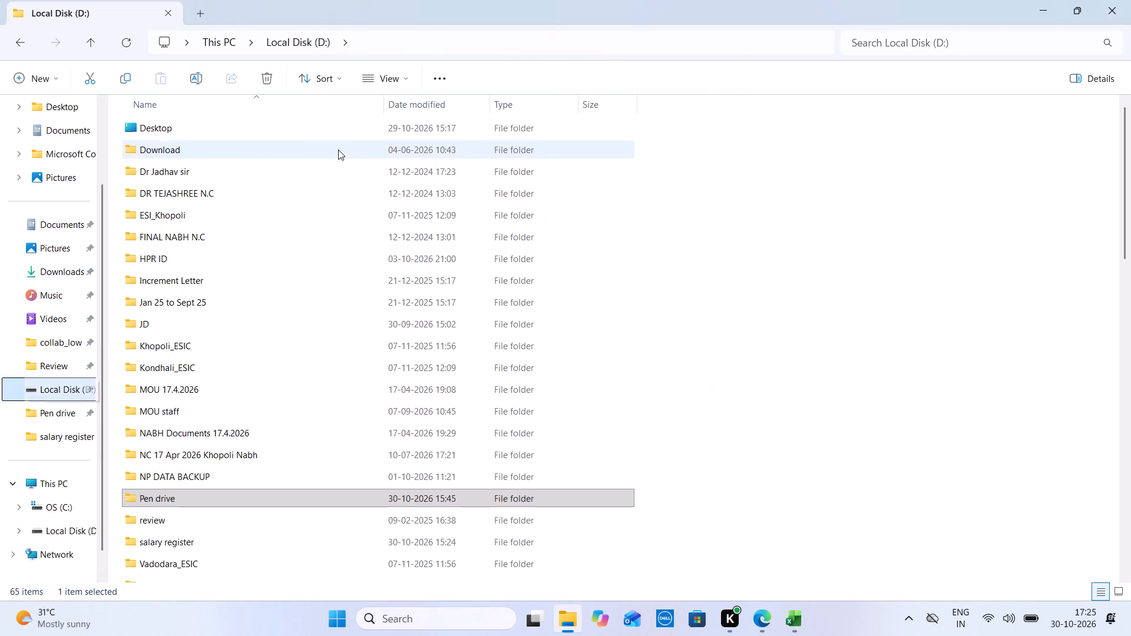
double_click(221, 156)
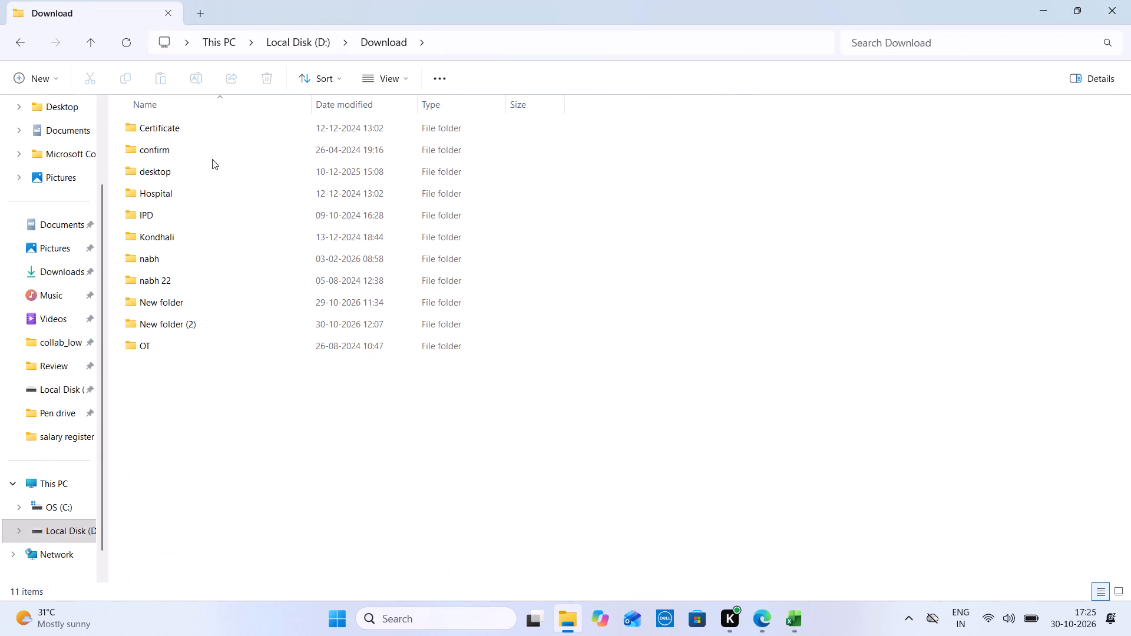
double_click(220, 164)
double_click(170, 318)
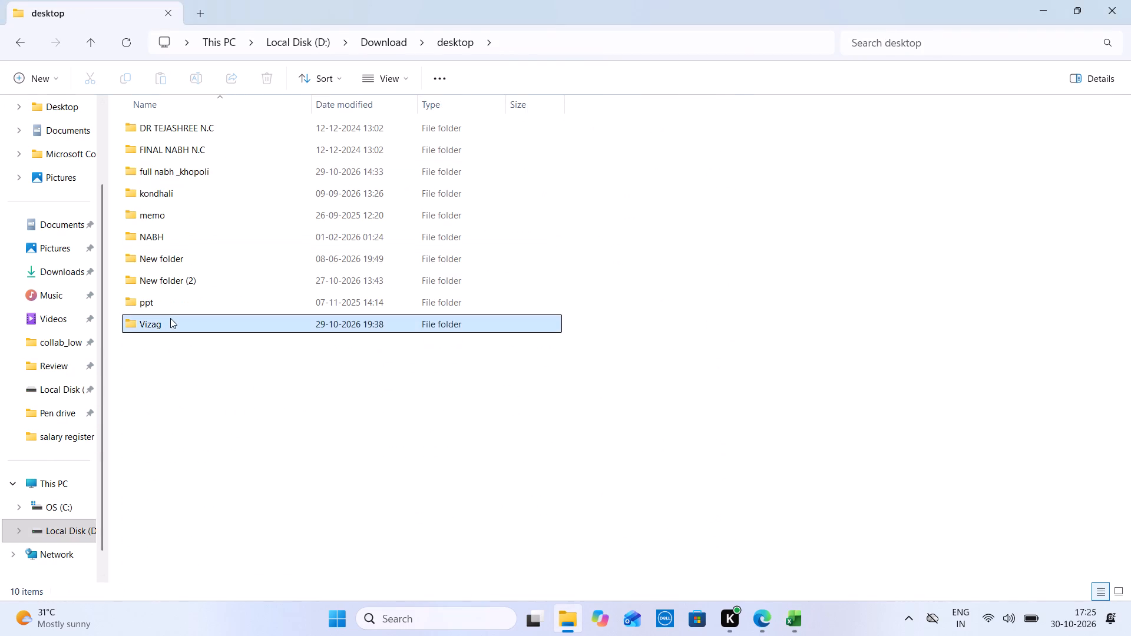
double_click(217, 521)
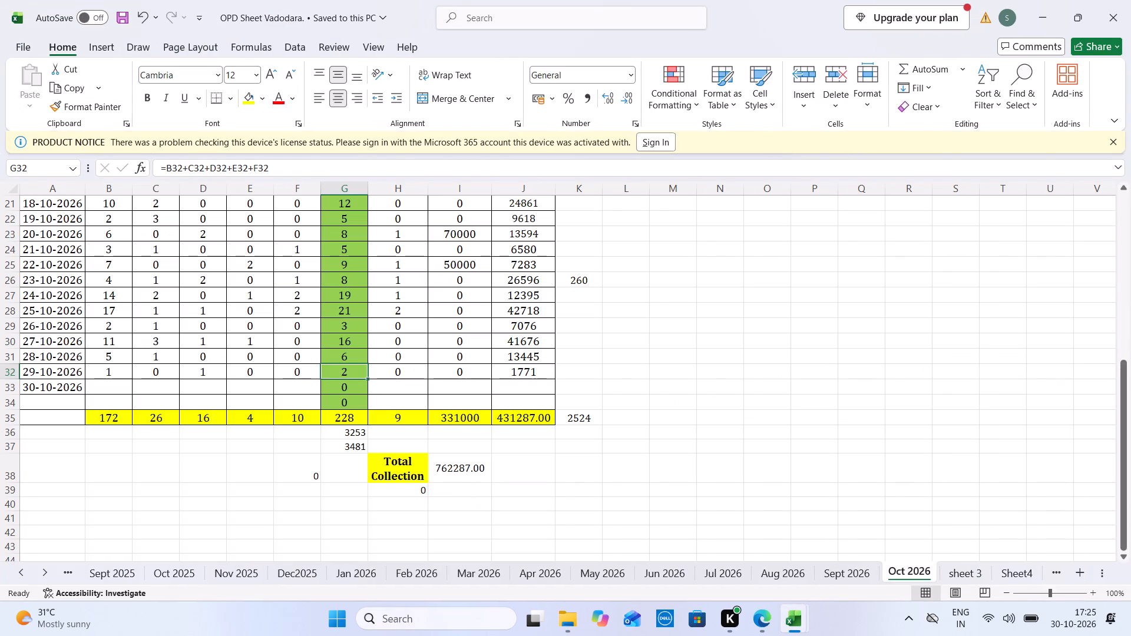
Using the Jun 2026 sheet totals, enter Vadodara's 1 Jun to 30 Jun 2026 MTD Admission as 9 and MTD New OPD as 260 in Monthly MIS.
left_click(678, 569)
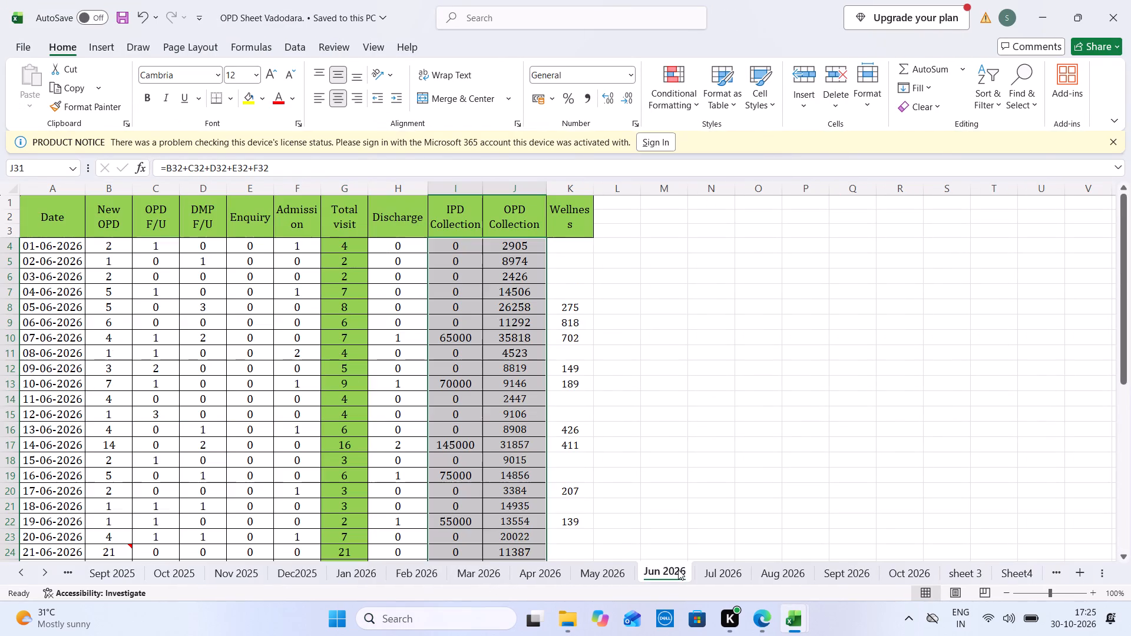
left_click_drag(1130, 243, 1130, 424)
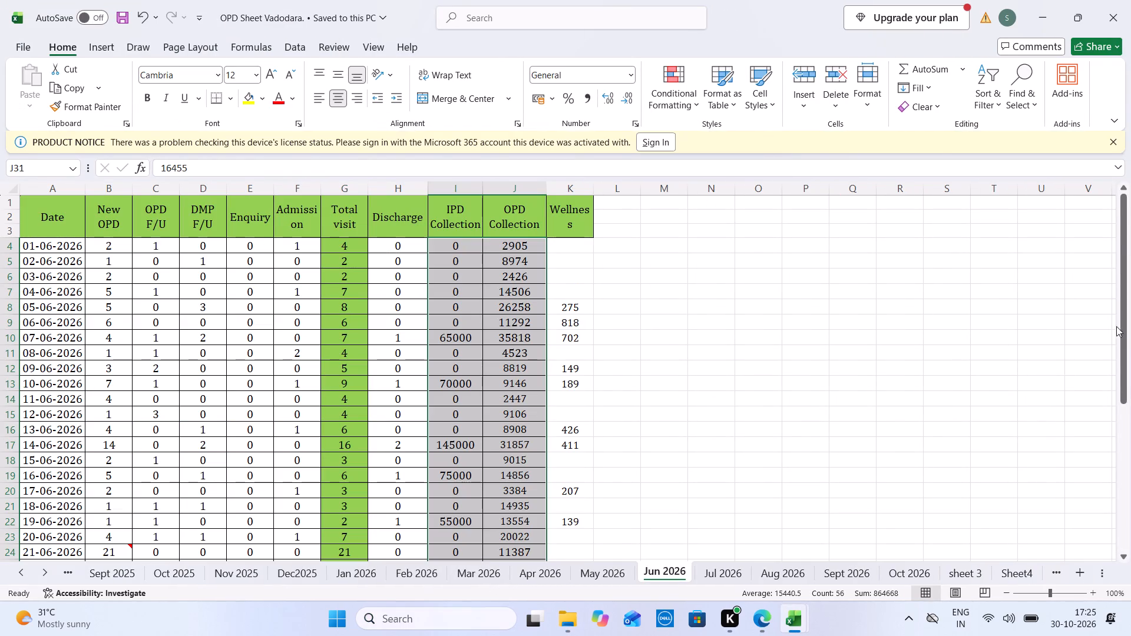
left_click_drag(1116, 317, 1130, 425)
left_click_drag(1123, 365, 1110, 561)
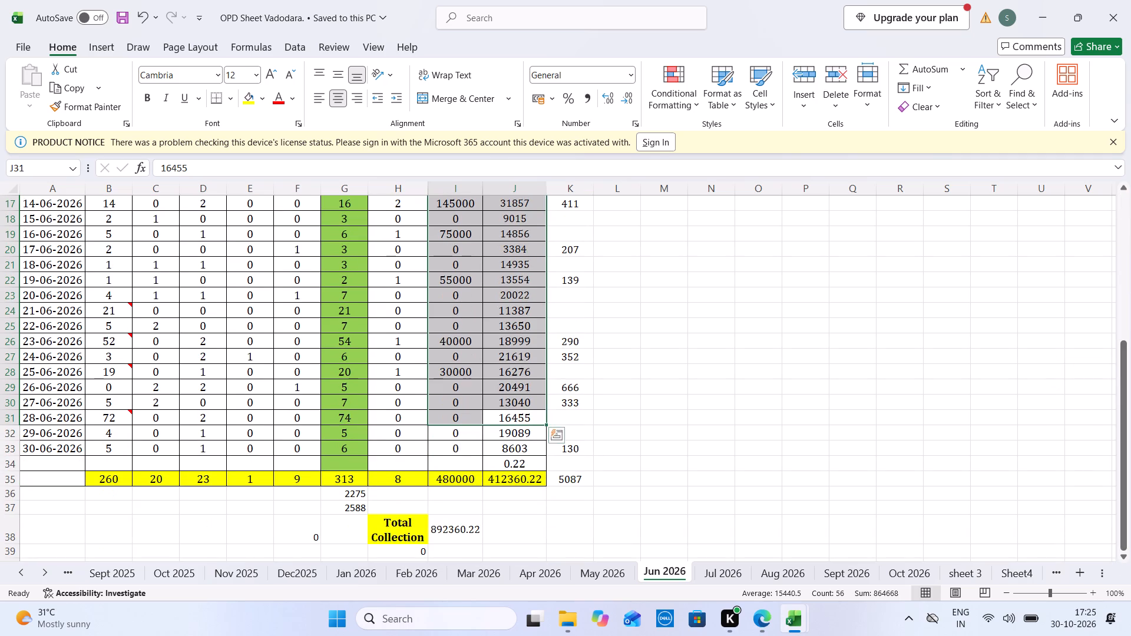
double_click(346, 461, "ctrl")
key("ctrl+Tab")
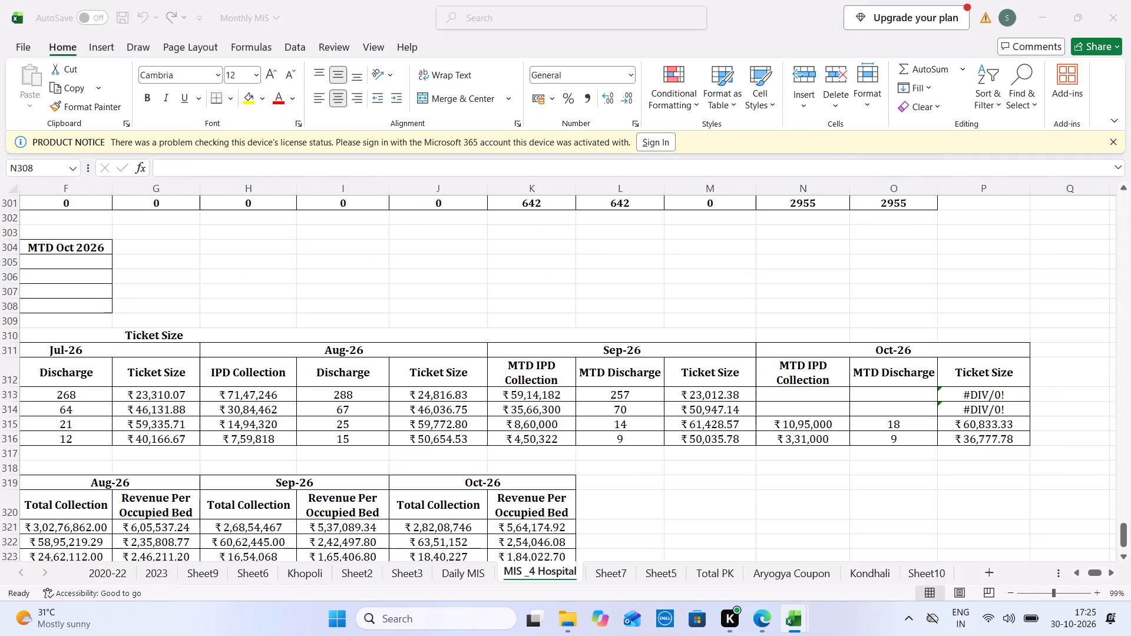
left_click(518, 432)
key("Up")
key("Up")
key("Up")
key("Up")
key("Up")
key("Up")
key("Up")
key("Up")
key("Up")
key("Up")
key("Up")
key("Up")
key("Up")
key("Up")
key("Up")
key("Up")
key("Up")
key("Up")
key("Up")
key("Up")
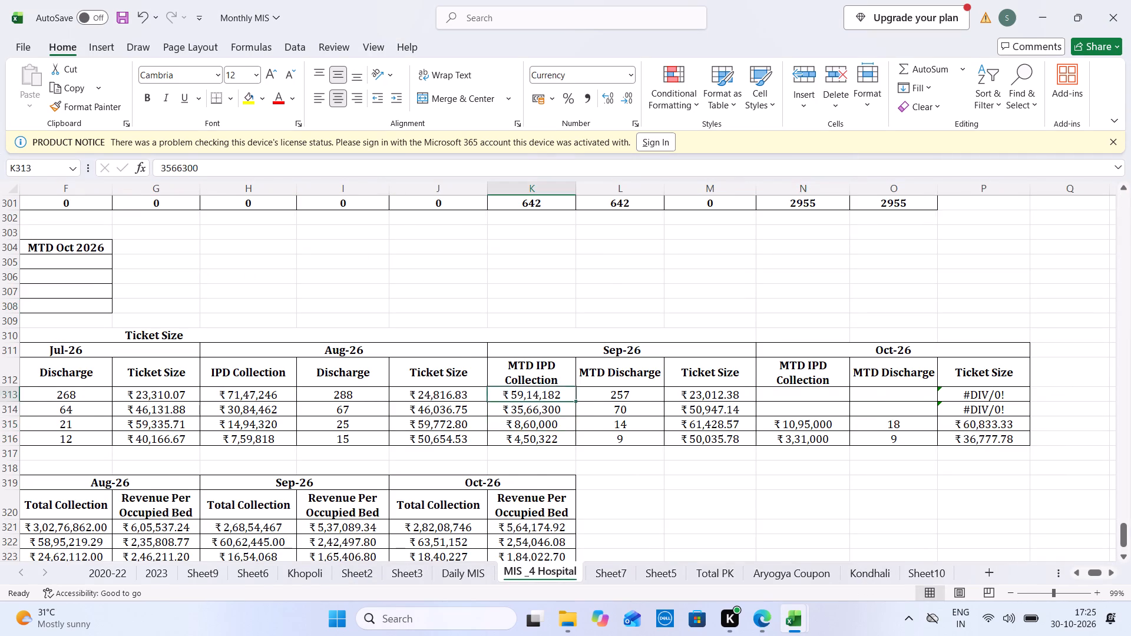
key("Left")
key("Left")
key("Left")
key("Left")
key("Left")
key("Left")
key("Left")
key("Left")
key("Left")
key("Left")
key("Left")
key("Left")
key("Left")
key("Left")
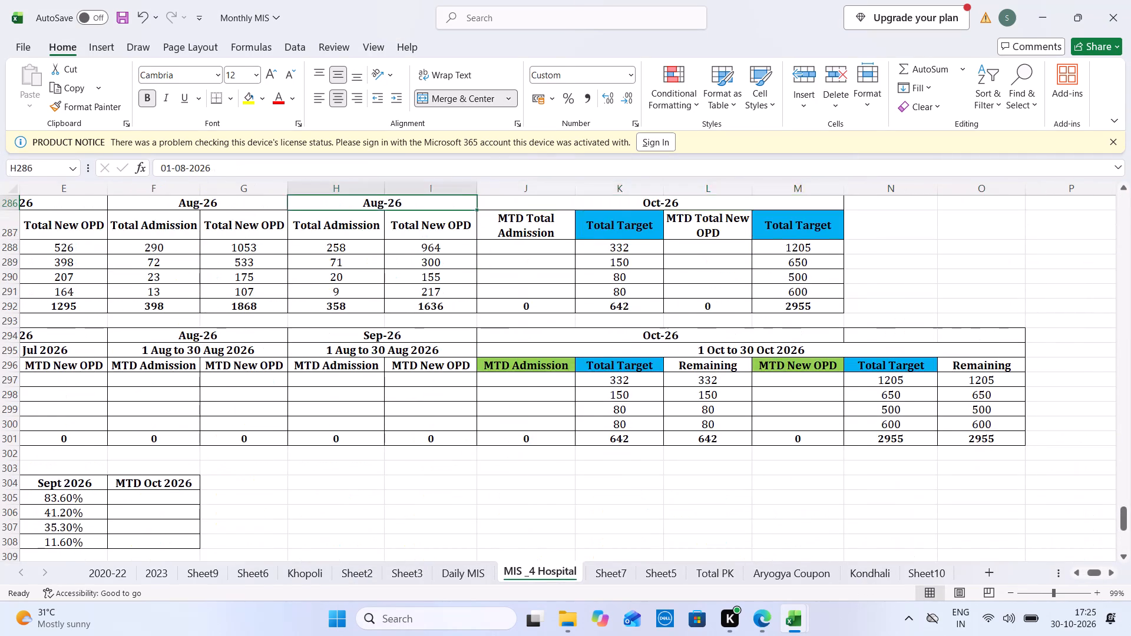
key("Up")
key("Up")
key("Up")
key("Up")
key("Up")
key("Up")
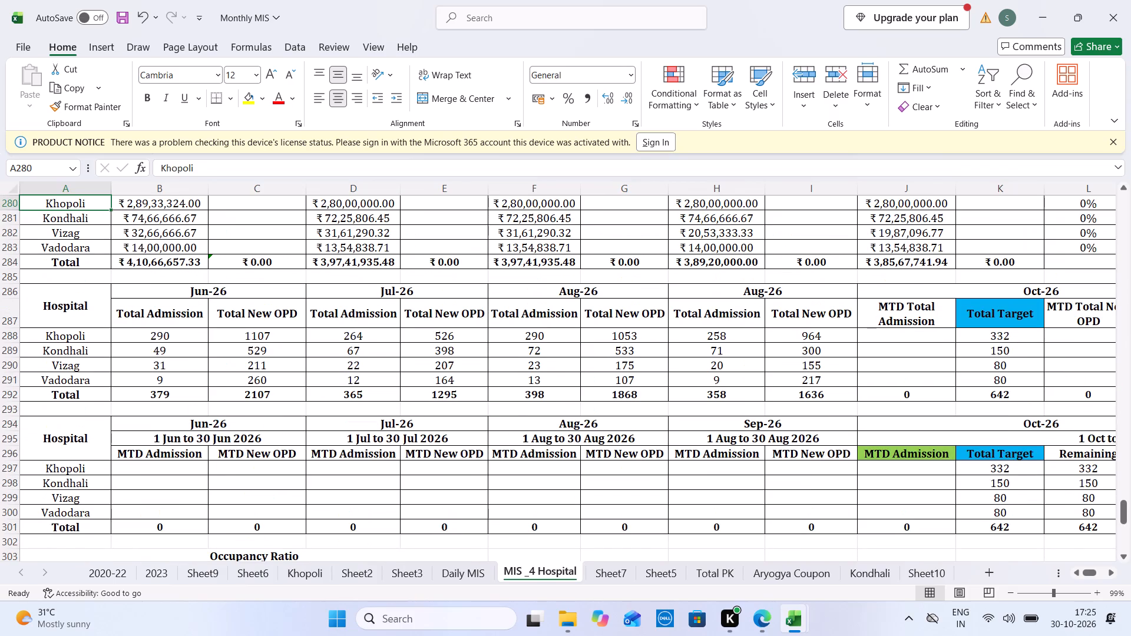
left_click(279, 507)
key("ctrl+Tab")
key("ctrl+Tab")
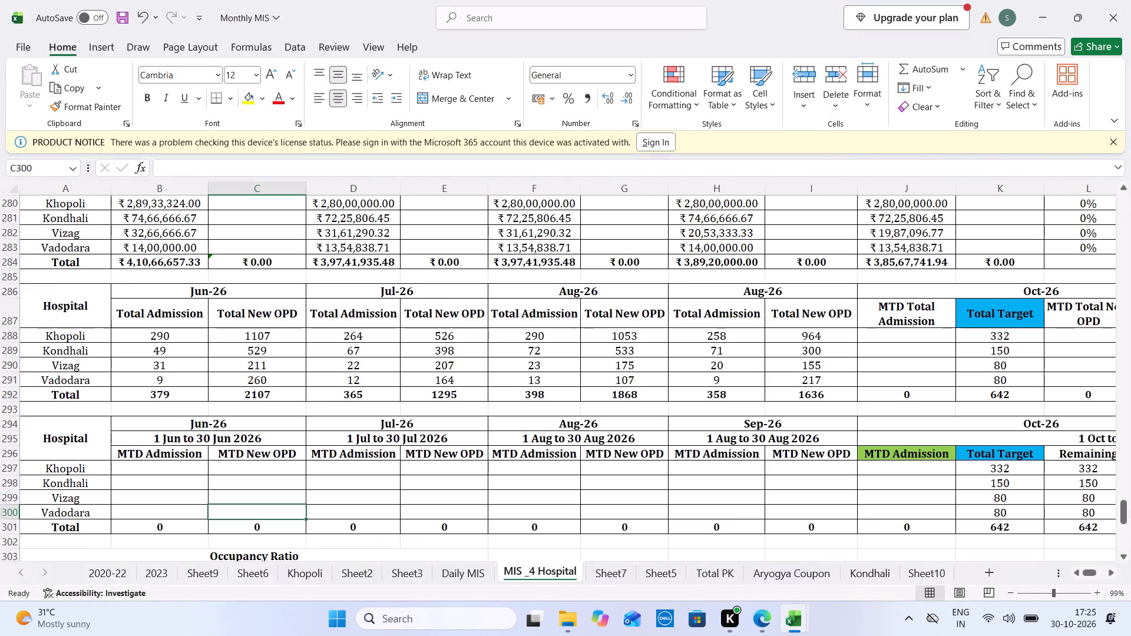
key("9")
left_click(192, 507)
key("9")
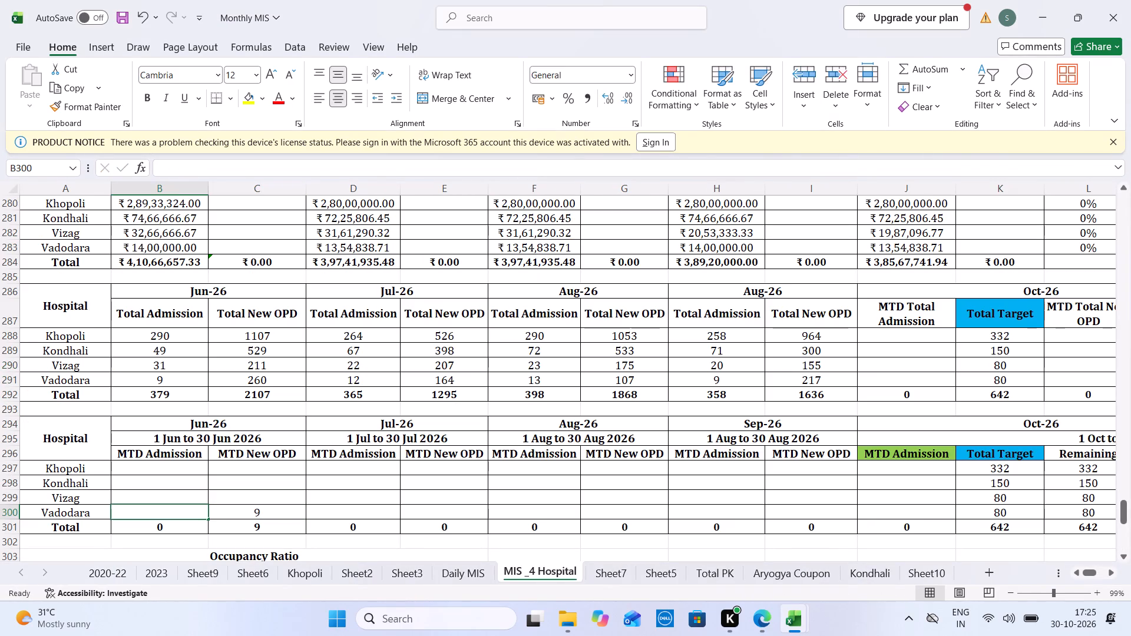
key("Tab")
type("260")
Enter the Jun 2026 Total Collection of 892360.22 beside Vadodara's June target in the collection table of Monthly MIS.
key("Up")
key("Up")
key("Up")
key("Up")
key("Up")
key("Up")
key("Up")
key("Up")
key("Up")
key("Up")
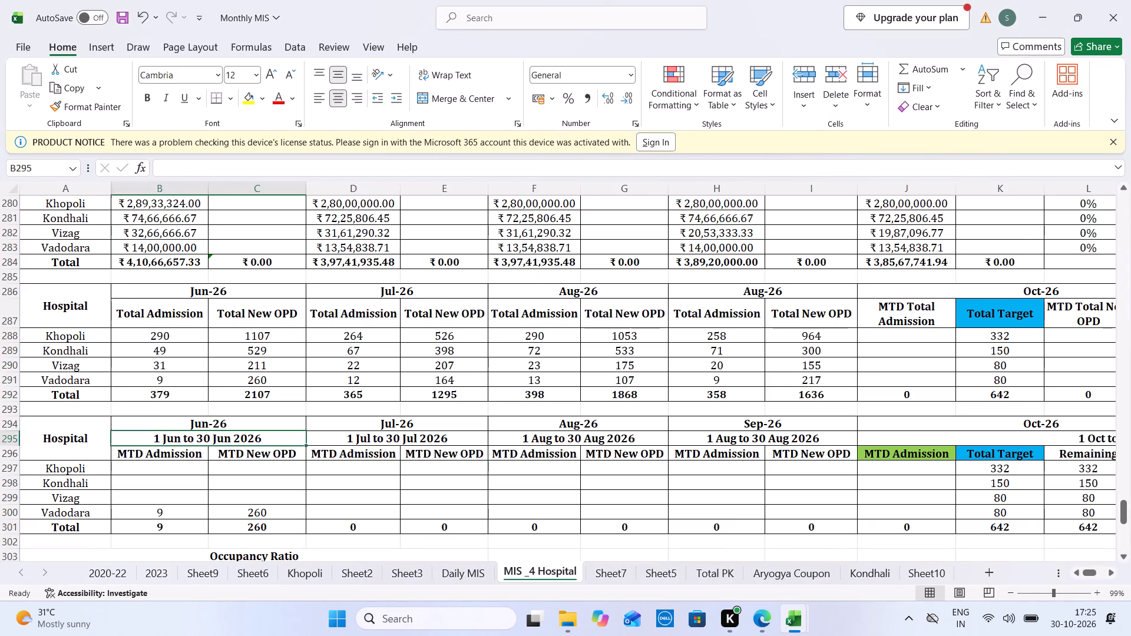
key("Up")
key("Up")
key("Up")
key("Up")
key("Up")
key("Up")
key("Up")
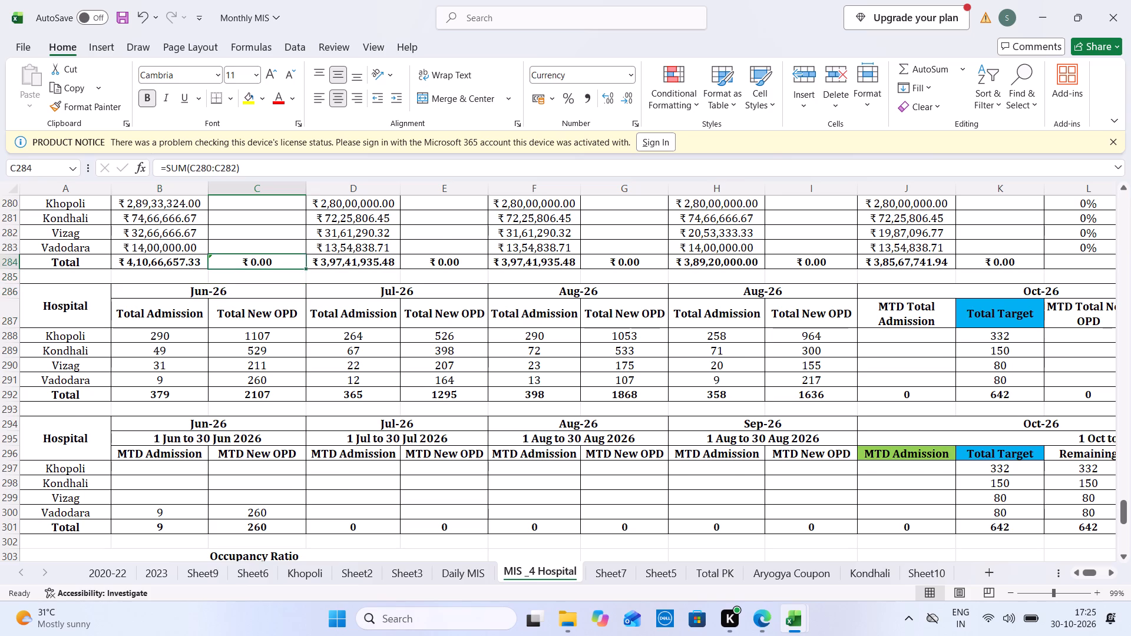
key("ctrl+Tab")
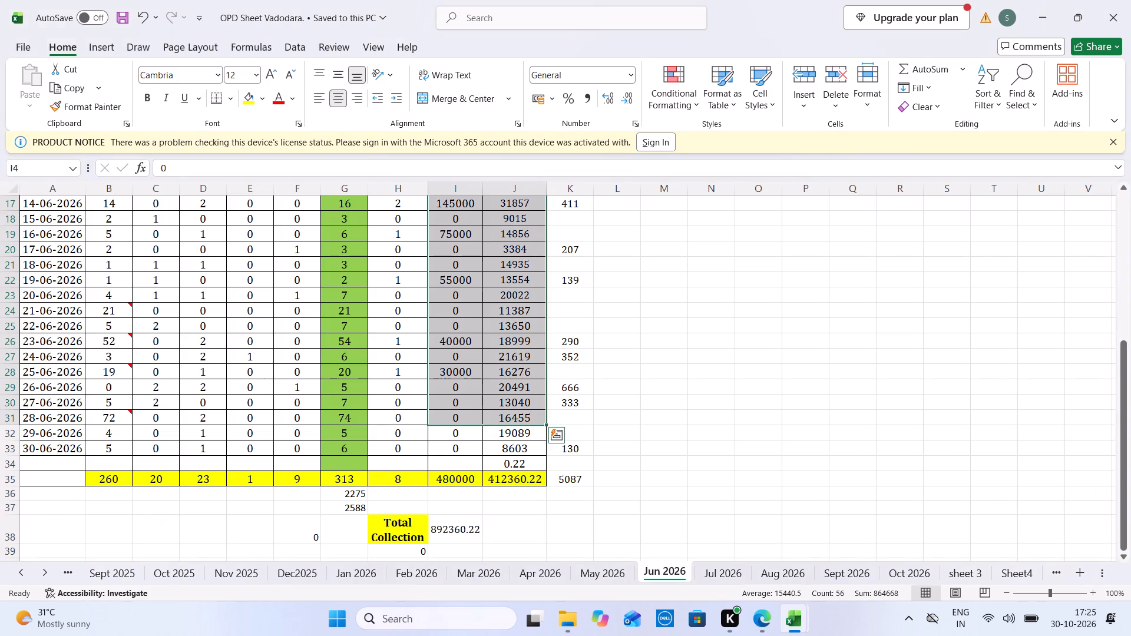
key("ctrl+Tab")
type("892360.22")
key("ctrl+Tab")
key("ctrl+Tab")
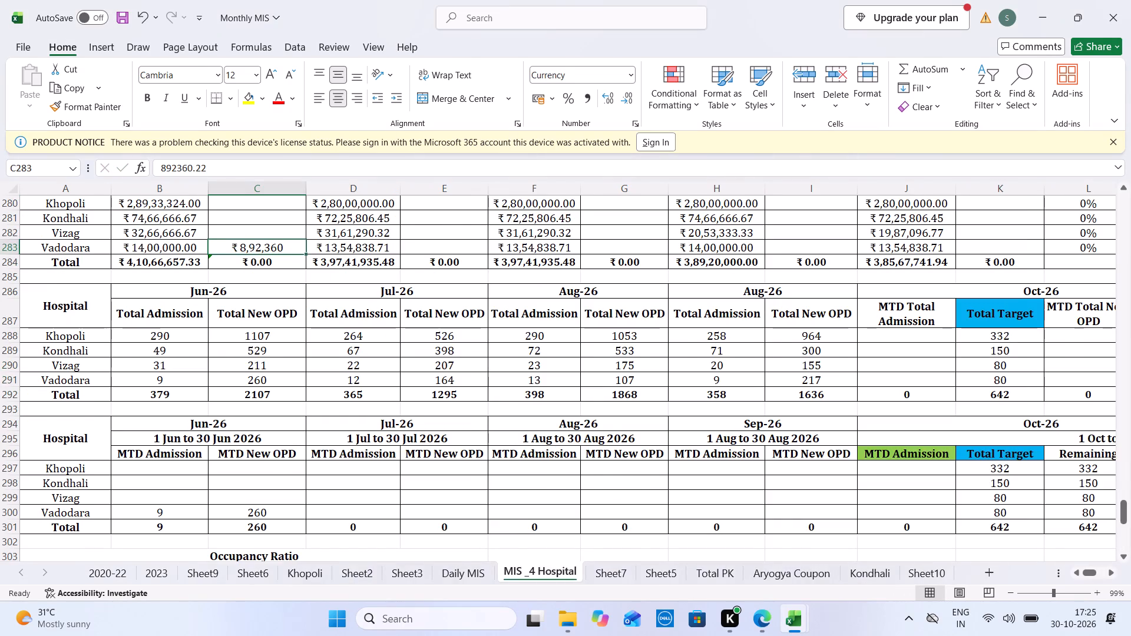
Using the Jul 2026 sheet, enter Vadodara's 1 Jul to 30 Jul 2026 MTD New OPD as 162 and MTD Admission as 12.
key("ctrl+Tab")
left_click(718, 575)
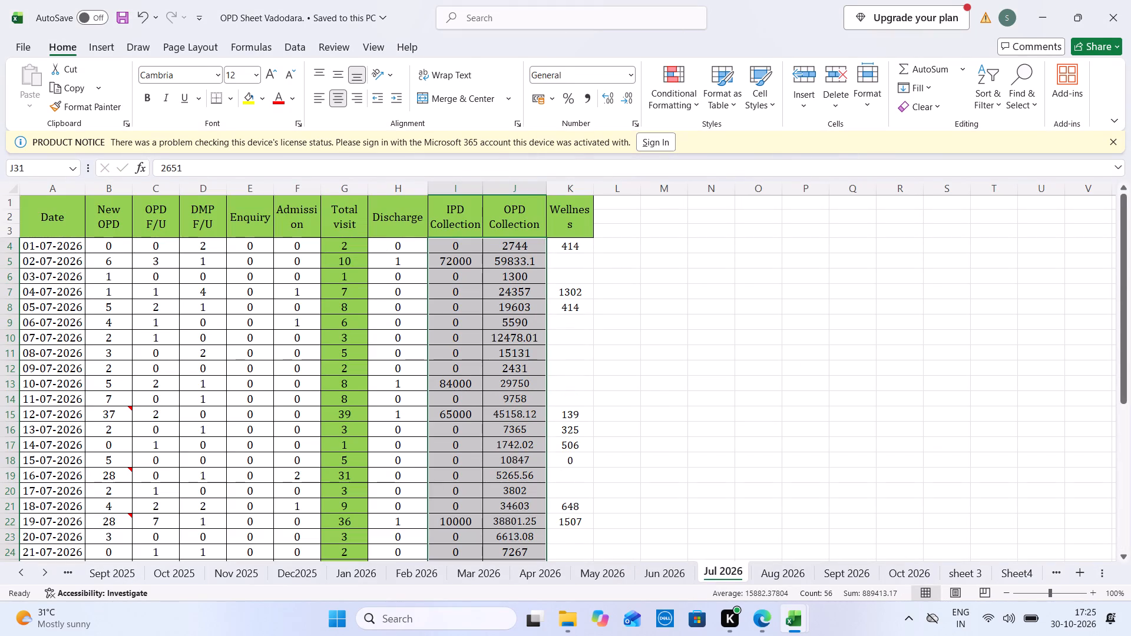
left_click_drag(121, 244, 98, 587)
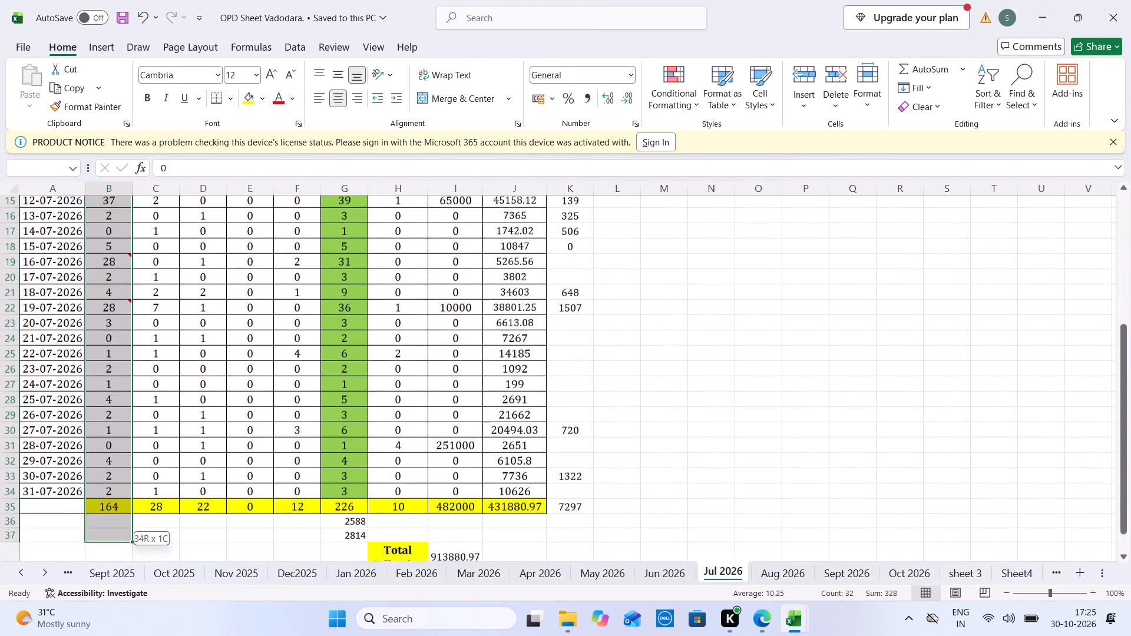
left_click_drag(98, 587, 113, 449)
key("ctrl+Tab")
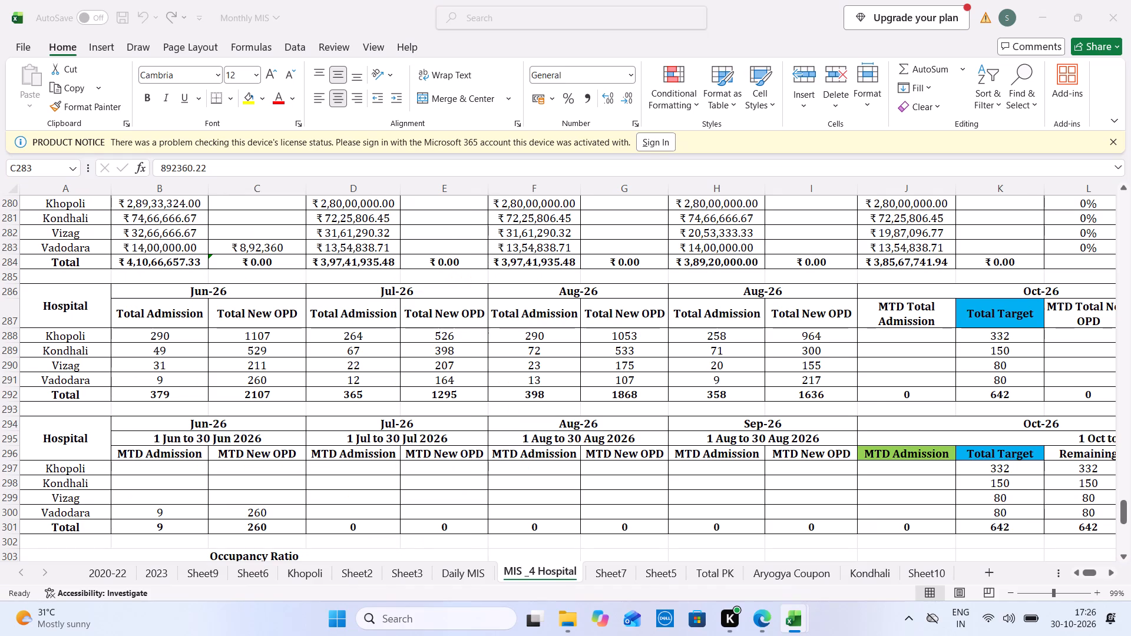
left_click(438, 513)
type("162")
key("ctrl+Tab")
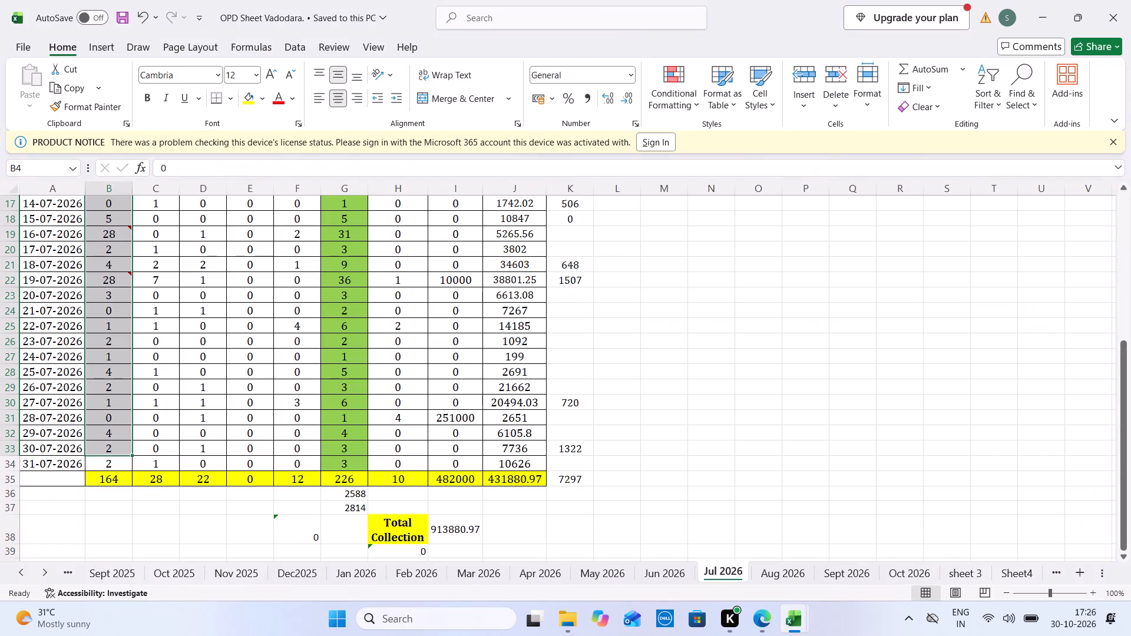
left_click_drag(301, 440, 299, 365)
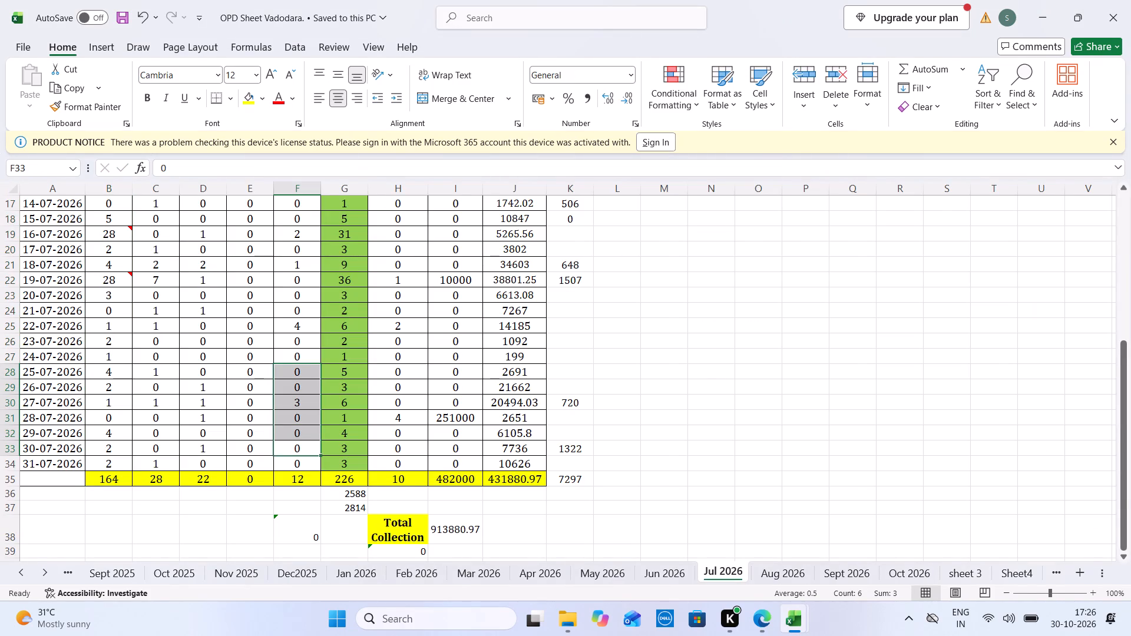
key("ctrl+Tab")
left_click(377, 518)
type("12")
Sum Vadodara's IPD and OPD collections for 1 to 30 July and enter 903254.97 beside its July target in Monthly MIS.
key("ctrl+Tab")
left_click_drag(533, 443, 410, 143)
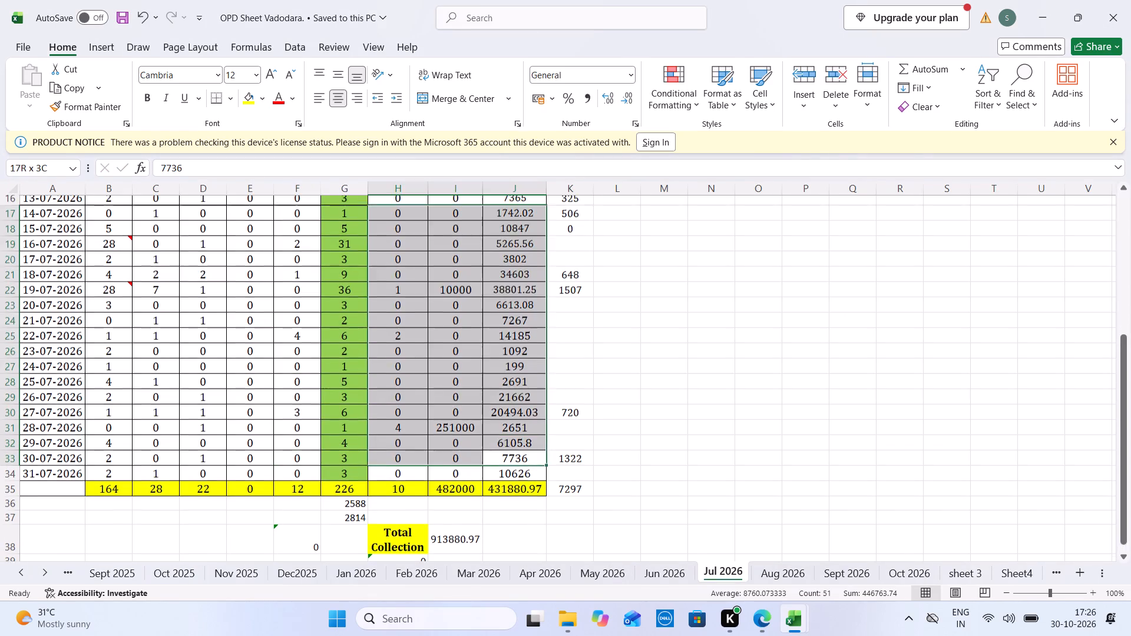
left_click_drag(410, 143, 473, 246)
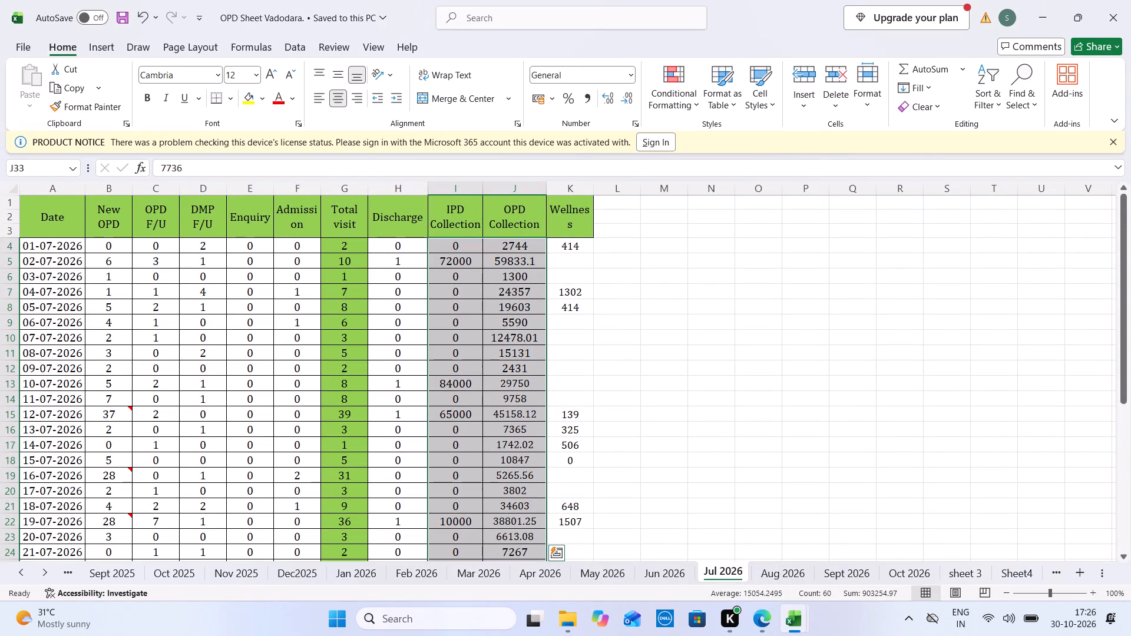
key("ctrl+Tab")
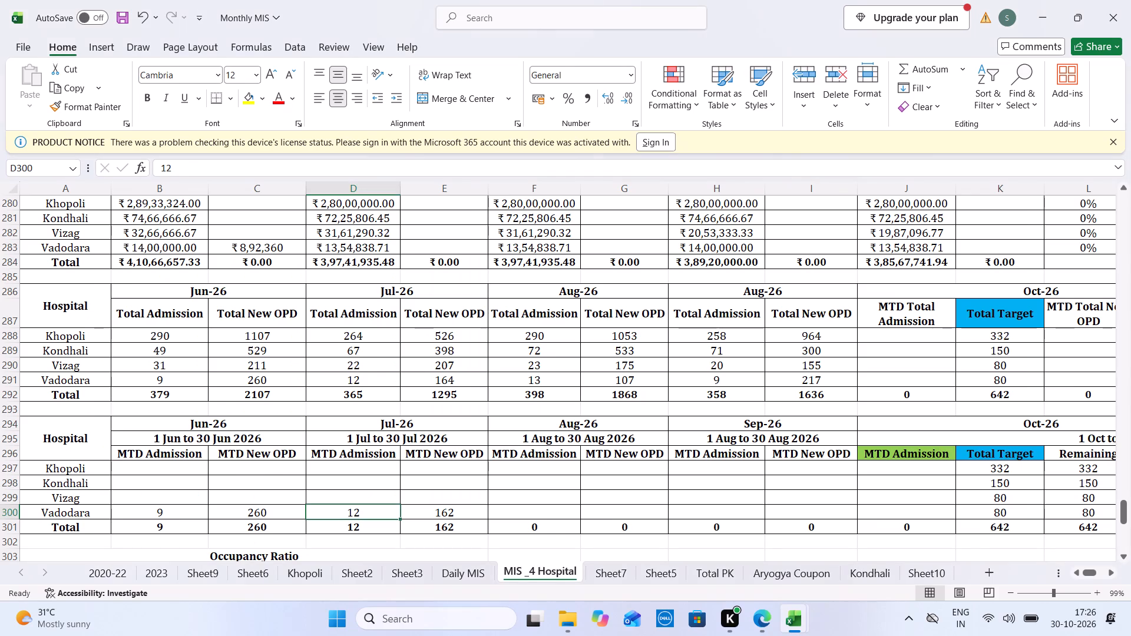
left_click(429, 241)
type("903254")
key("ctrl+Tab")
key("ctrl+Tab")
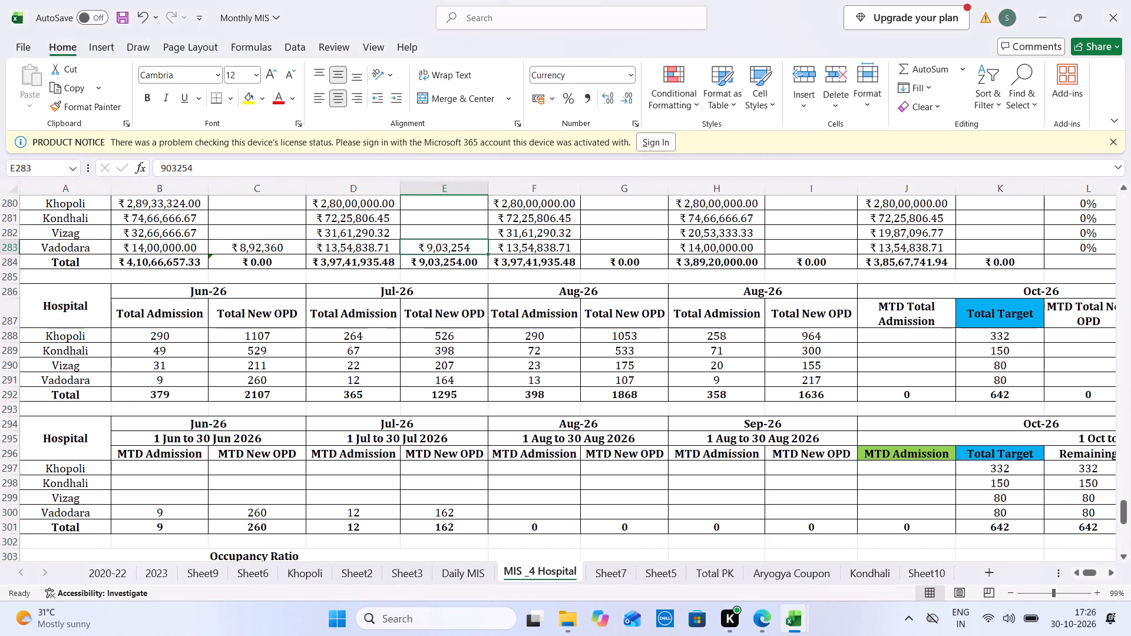
double_click(474, 241)
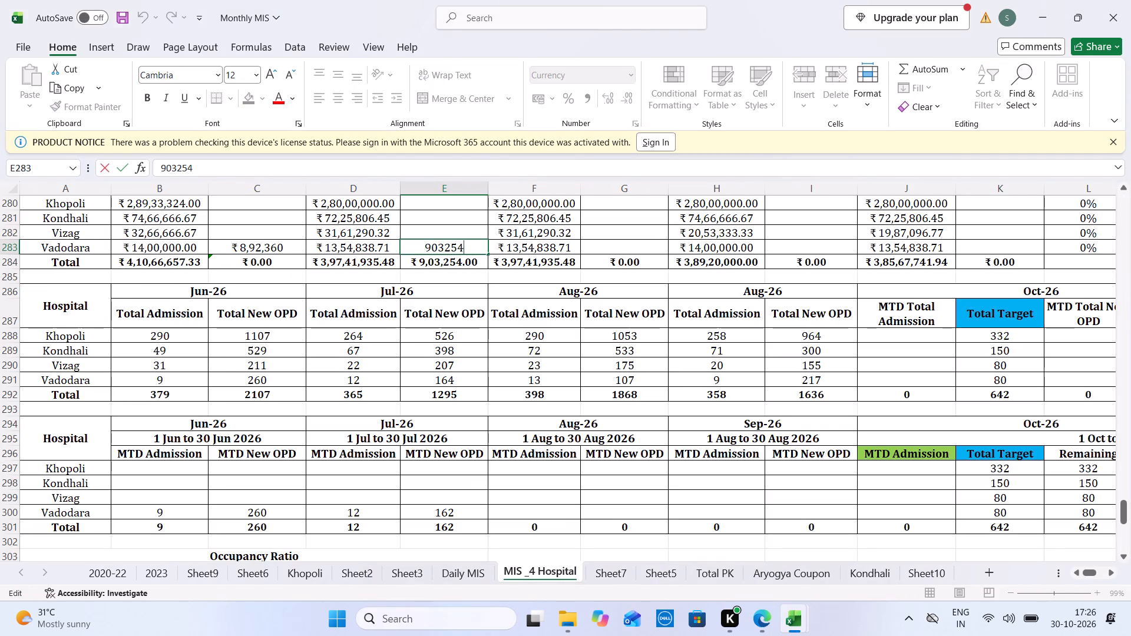
key("Tab")
double_click(474, 244)
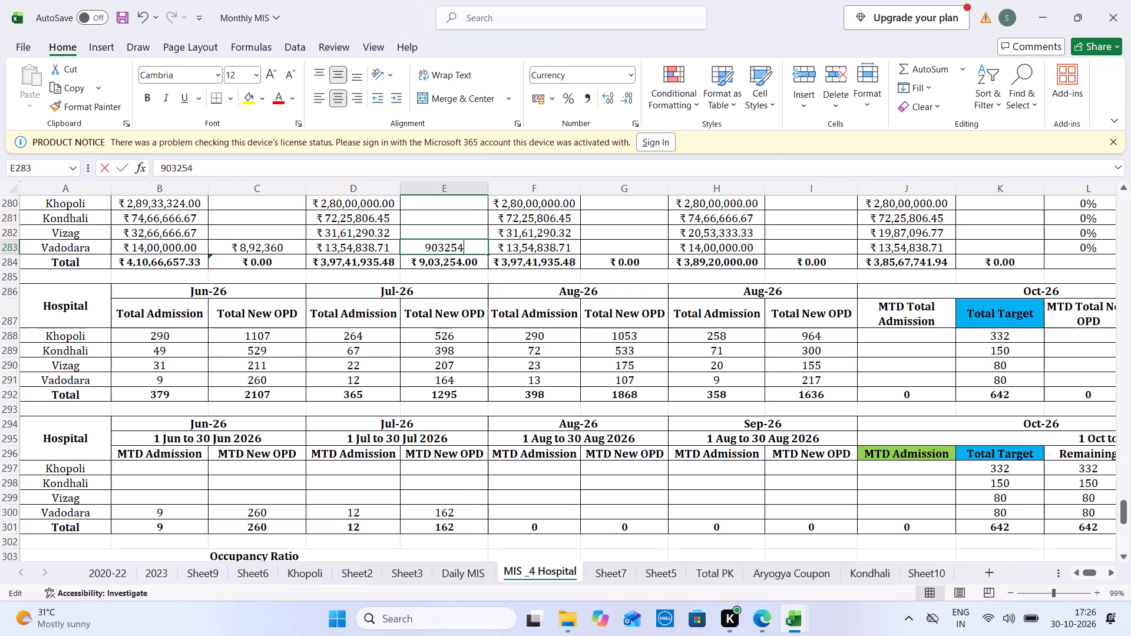
type(".97")
key("Tab")
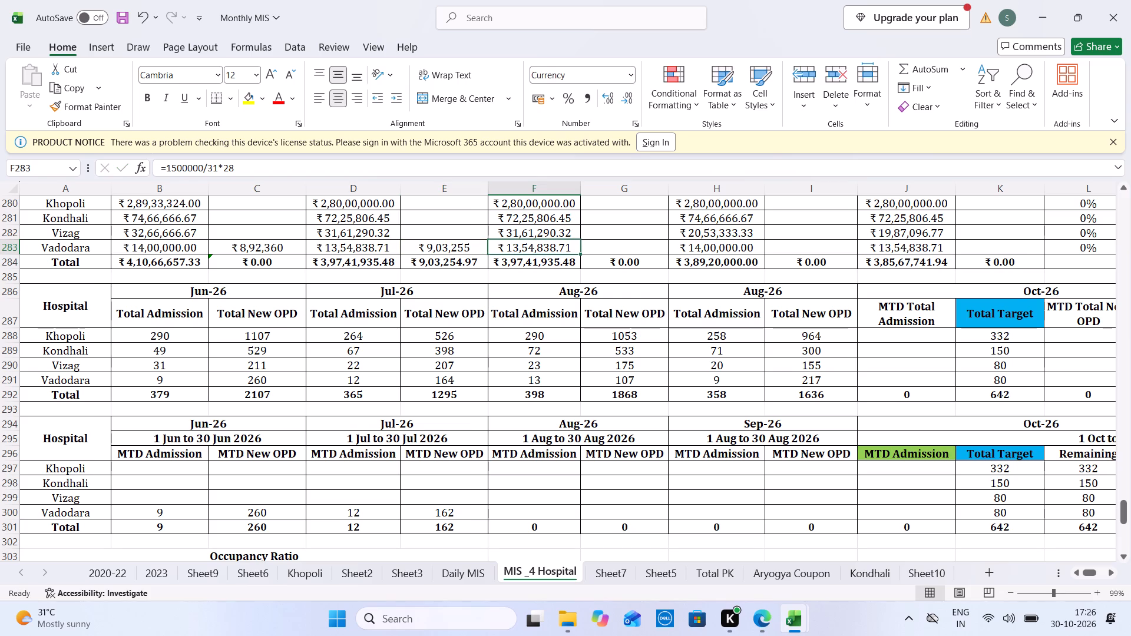
Save the Monthly MIS workbook.
key("ctrl+s")
Sum New OPD for 1 to 30 August on the Aug 2026 sheet and enter 101 as Vadodara's Aug-26 MTD New OPD.
key("ctrl+Tab")
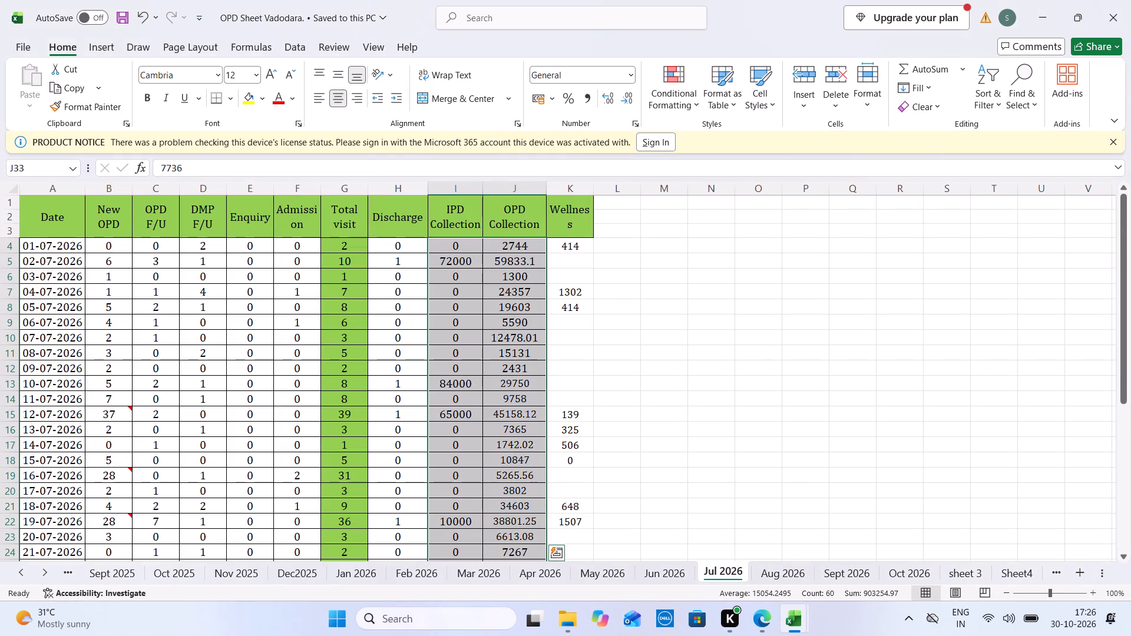
left_click(786, 564)
left_click_drag(123, 244, 135, 635)
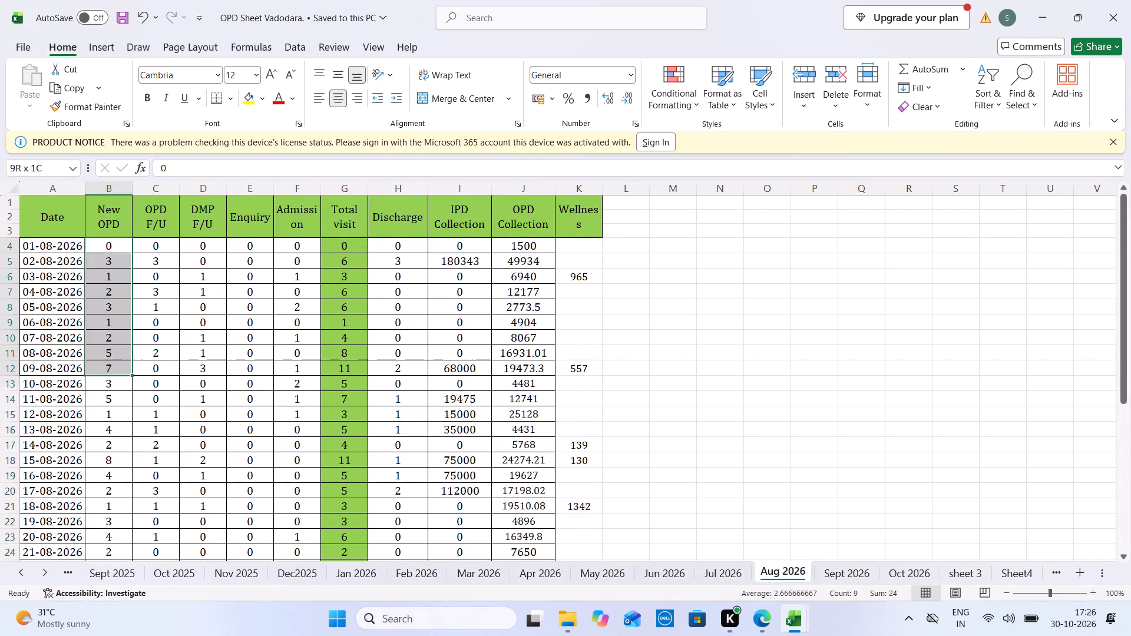
left_click_drag(135, 635, 115, 452)
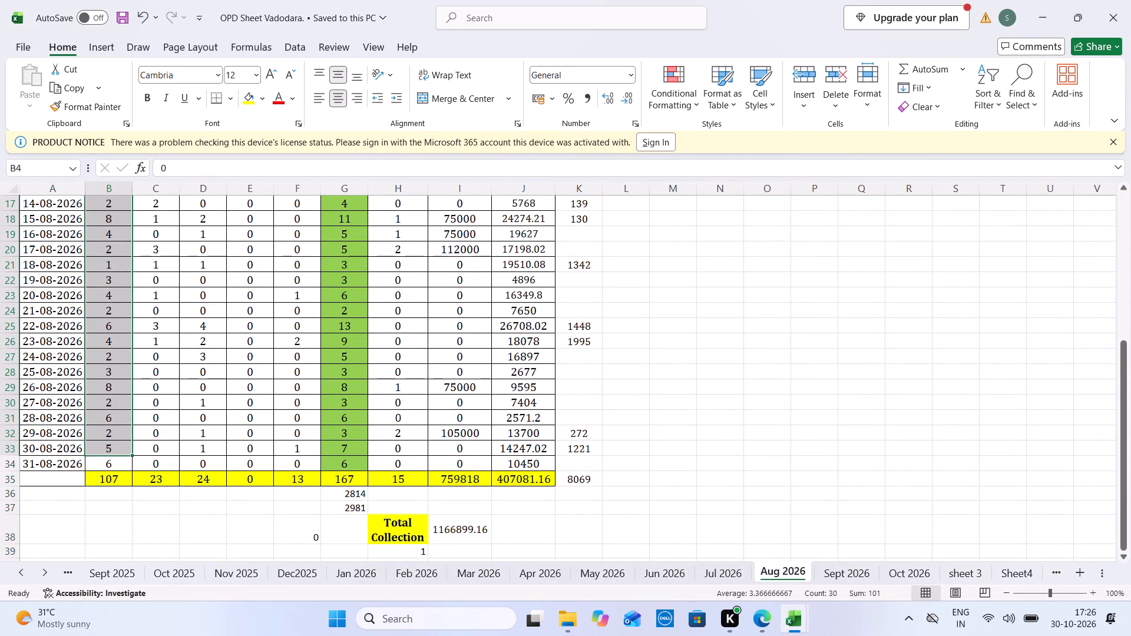
key("ctrl+Tab")
left_click(617, 509)
type("101")
key("ctrl+Tab")
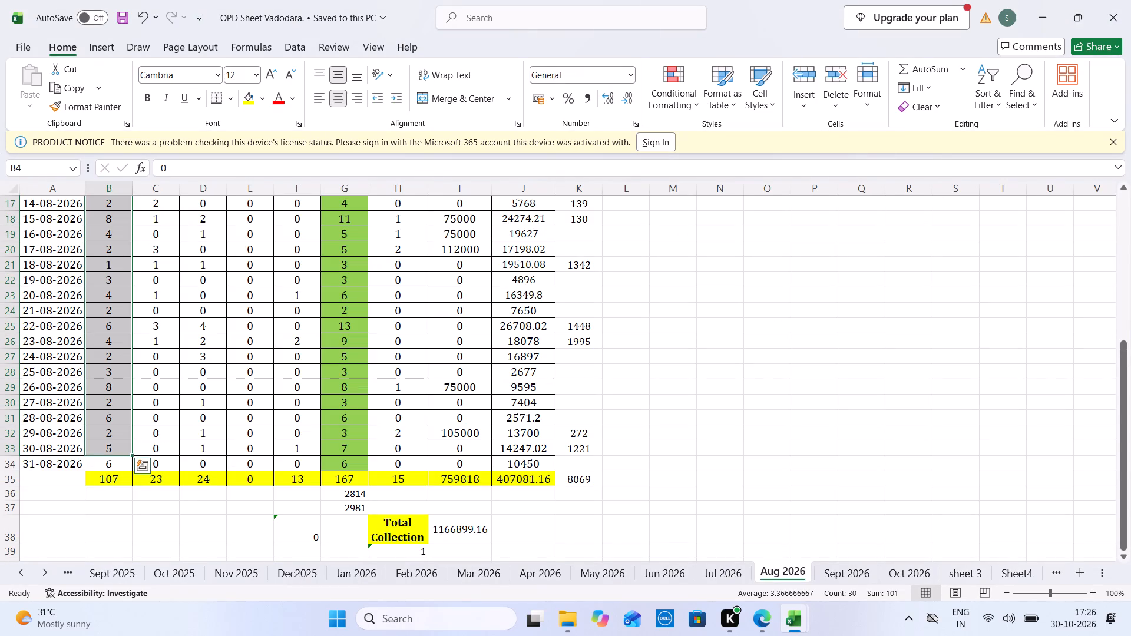
key("ctrl+Tab")
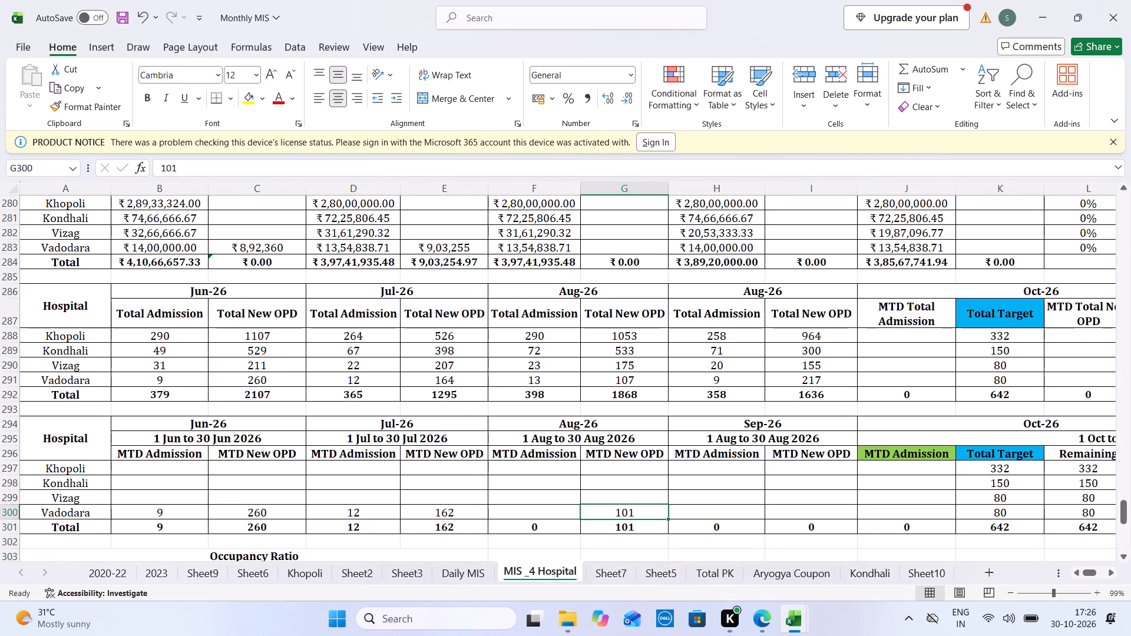
Enter 13 as Vadodara's Aug-26 MTD Admission in Monthly MIS.
left_click(556, 514)
type("13")
Sum Vadodara's IPD and OPD collections for 1 to 30 August and enter 1156449.16 as its Aug-26 MTD beside the budget.
key("ctrl+Tab")
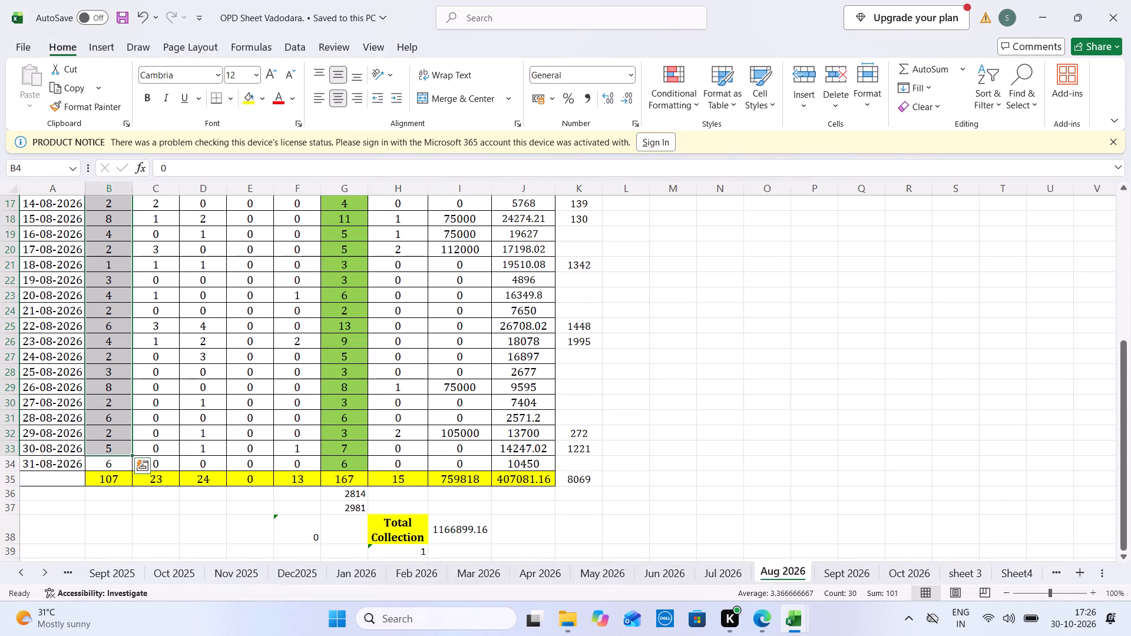
left_click_drag(530, 442, 449, 238)
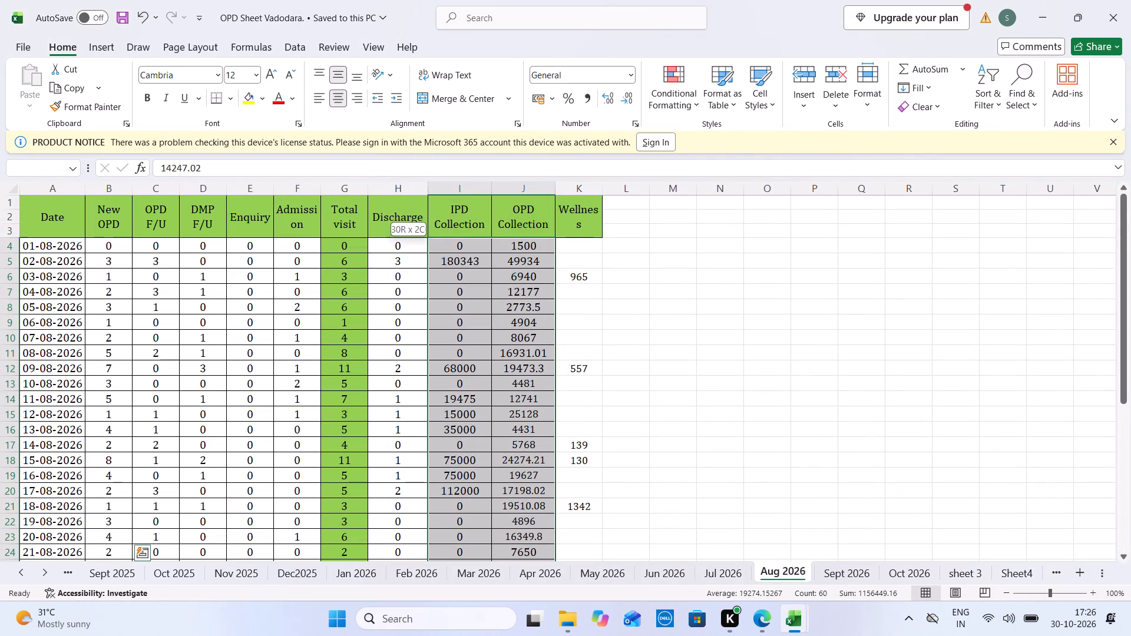
left_click_drag(449, 238, 451, 242)
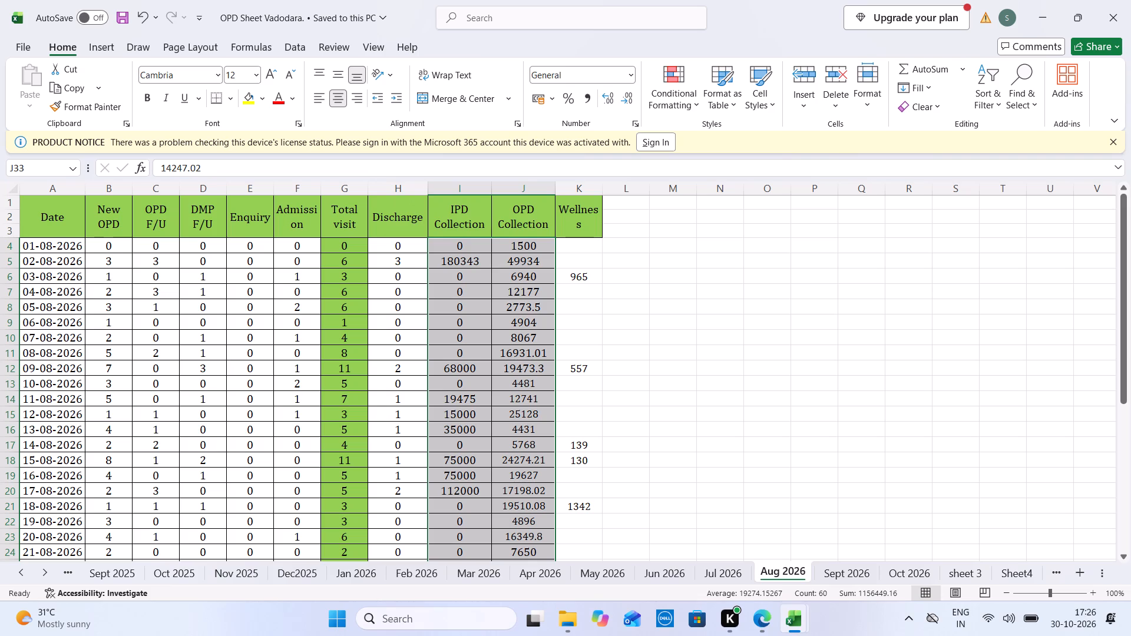
key("ctrl+Tab")
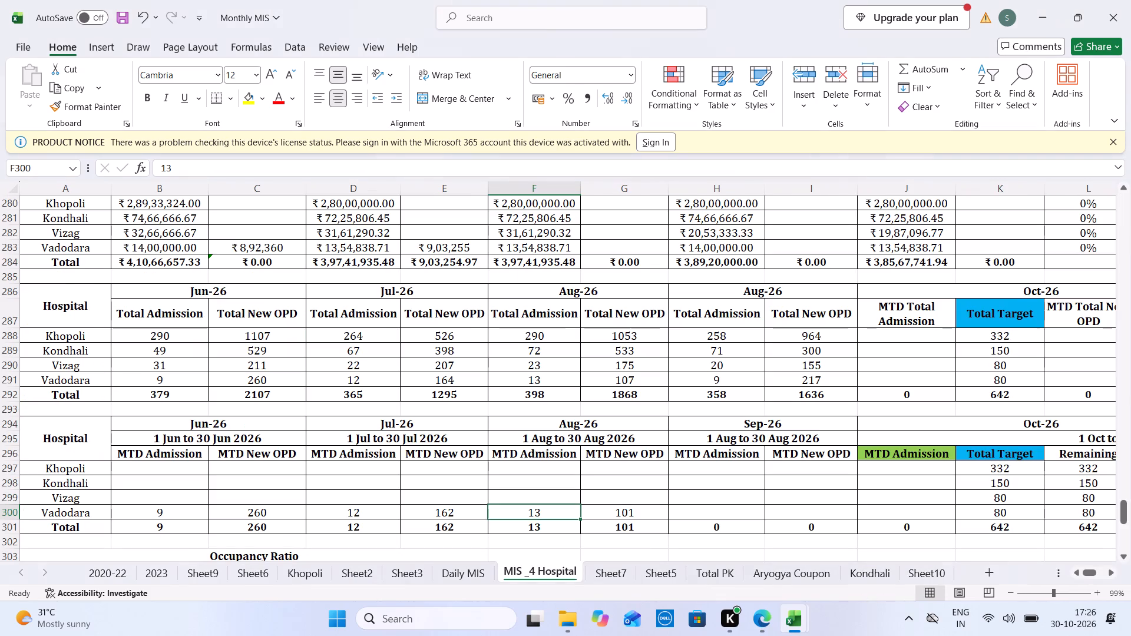
left_click(658, 247)
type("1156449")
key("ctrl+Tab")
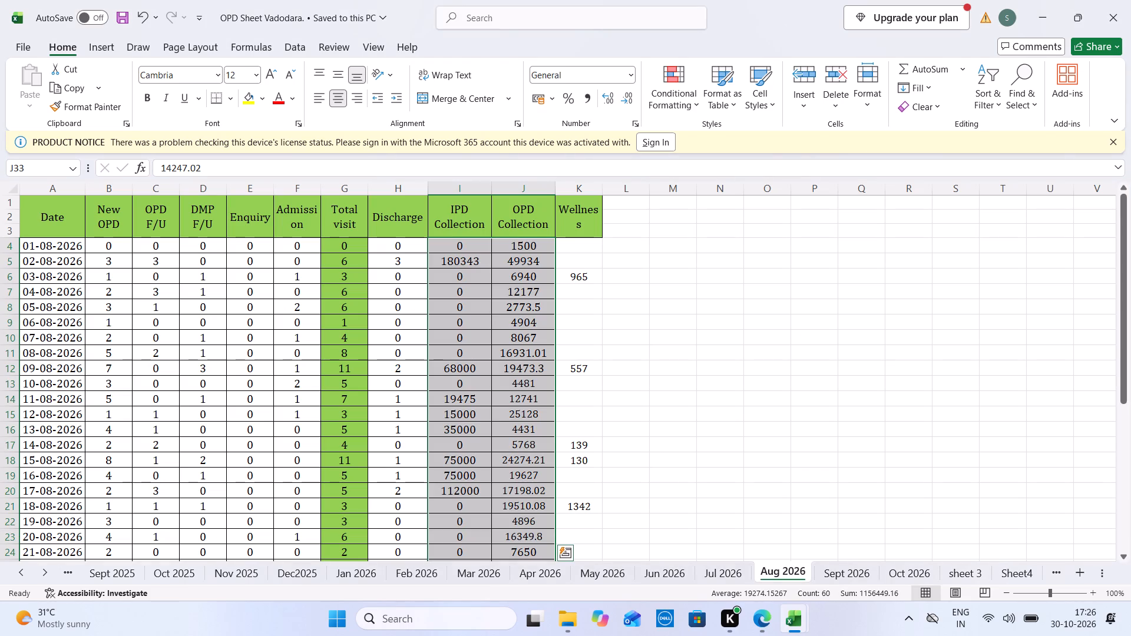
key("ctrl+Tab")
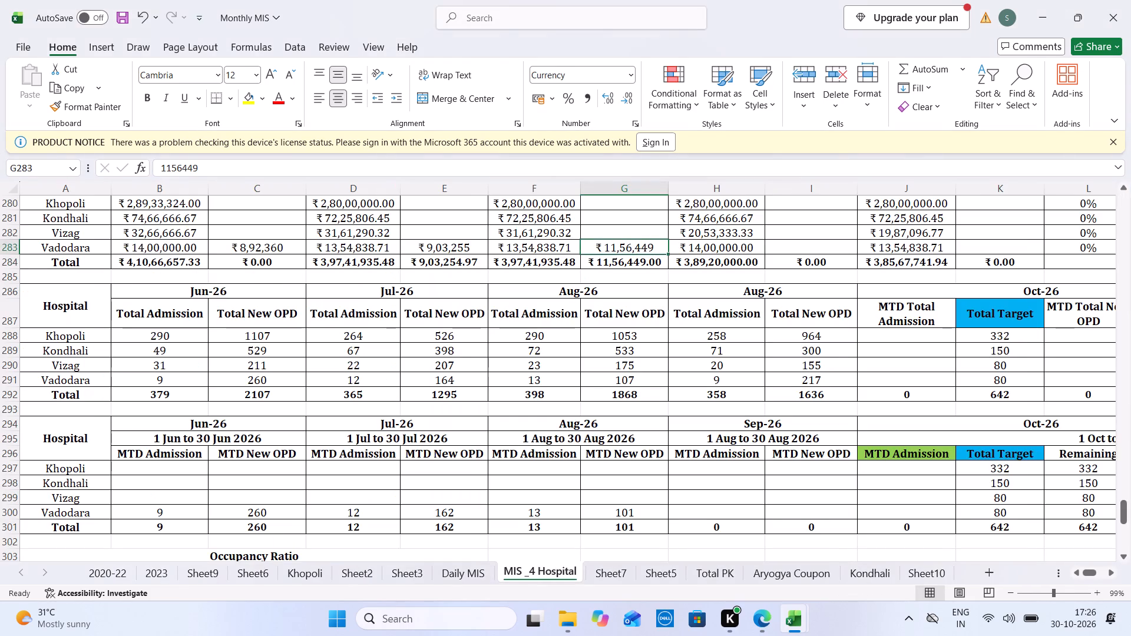
double_click(660, 247)
type(".16")
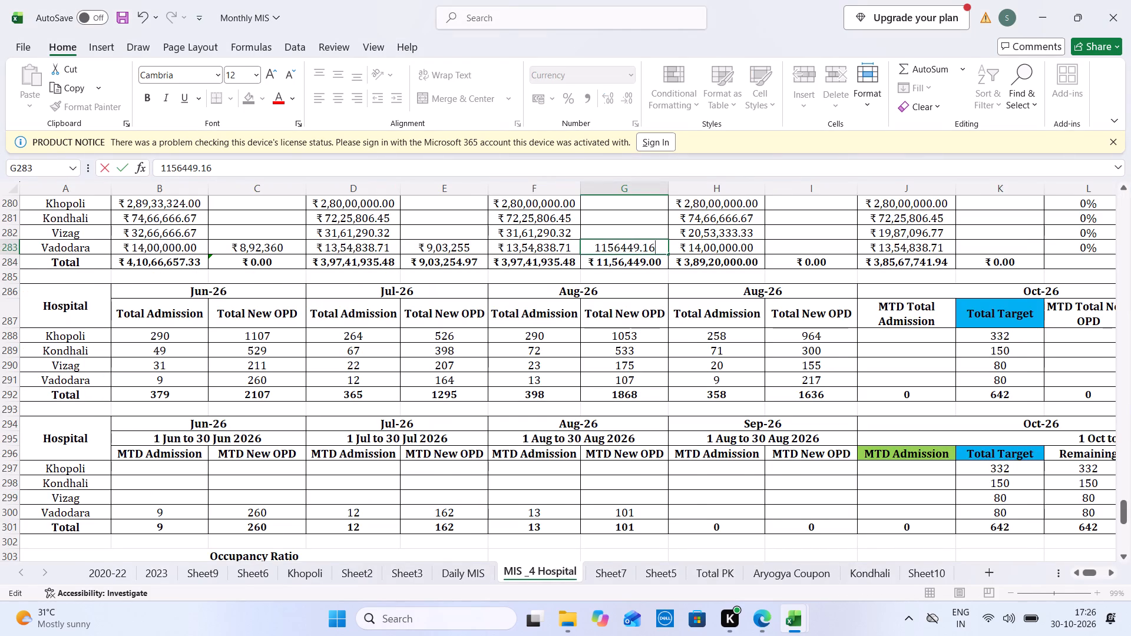
Using the Sept 2026 sheet totals, enter Vadodara's Sep-26 MTD Admission as 9 and MTD New OPD as 217.
key("ctrl+Tab")
left_click(836, 569)
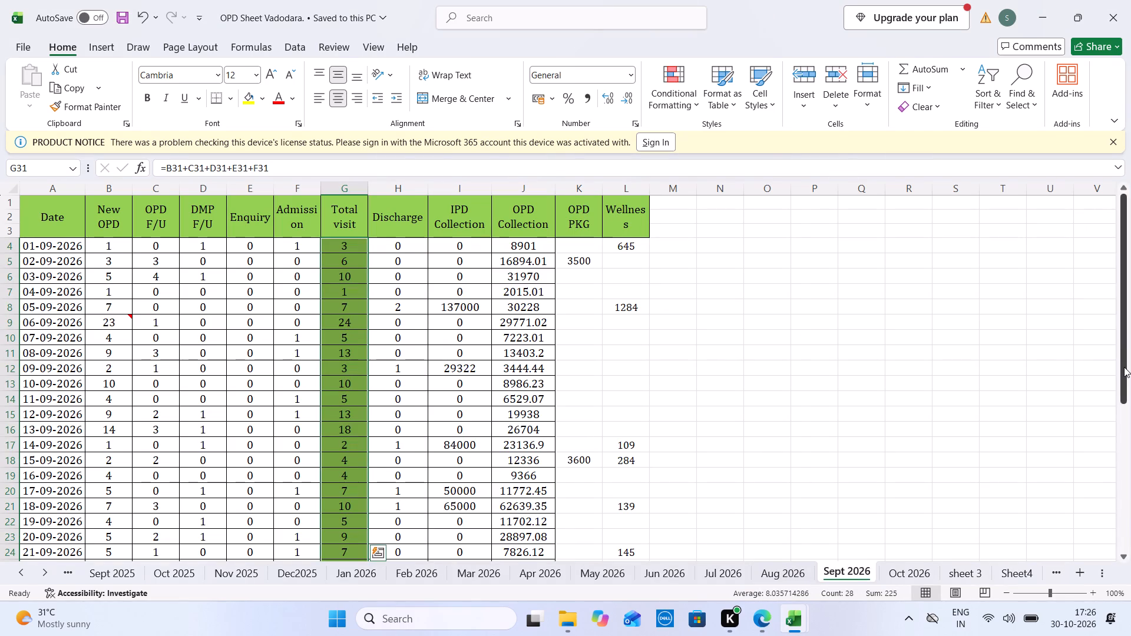
left_click_drag(1124, 367, 1130, 525)
key("ctrl+Tab")
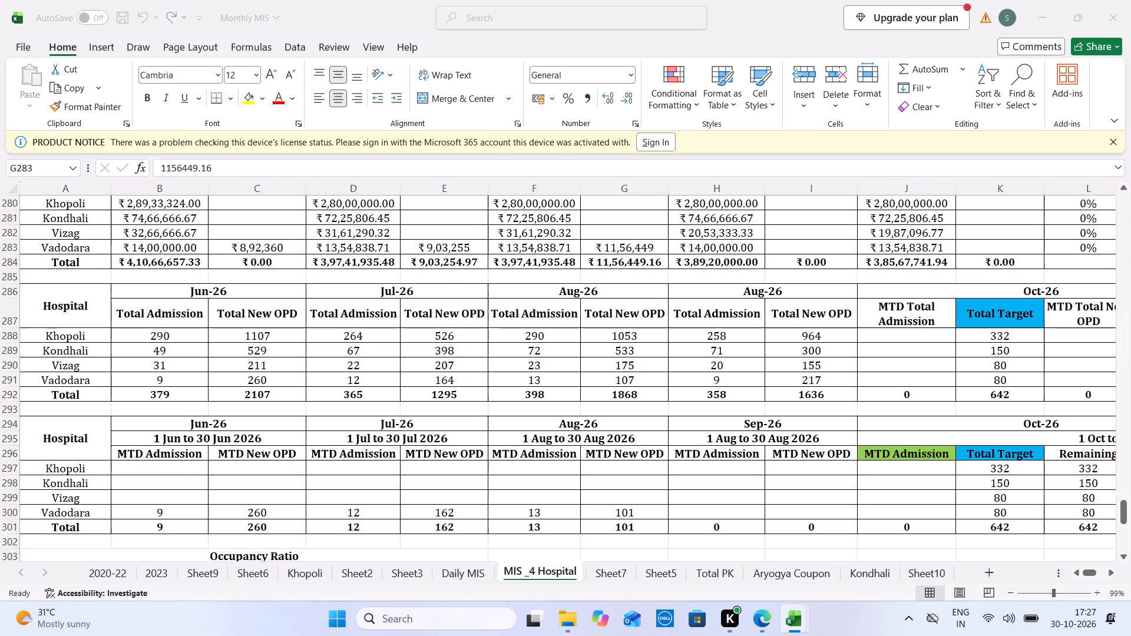
left_click(706, 514)
key("9")
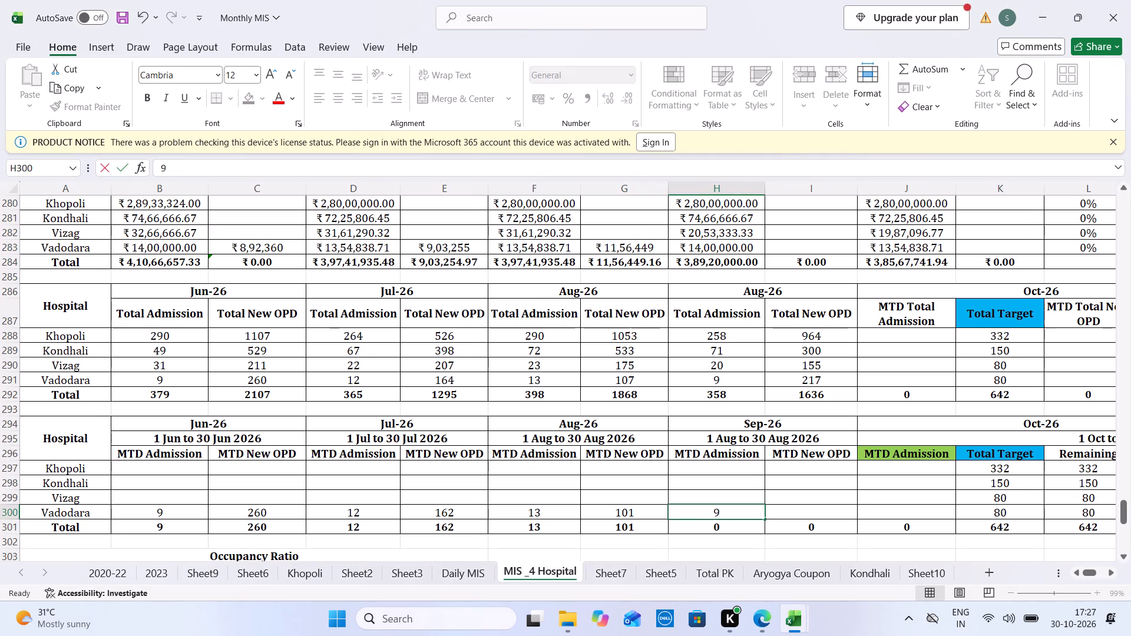
key("Tab")
type("217")
key("Tab")
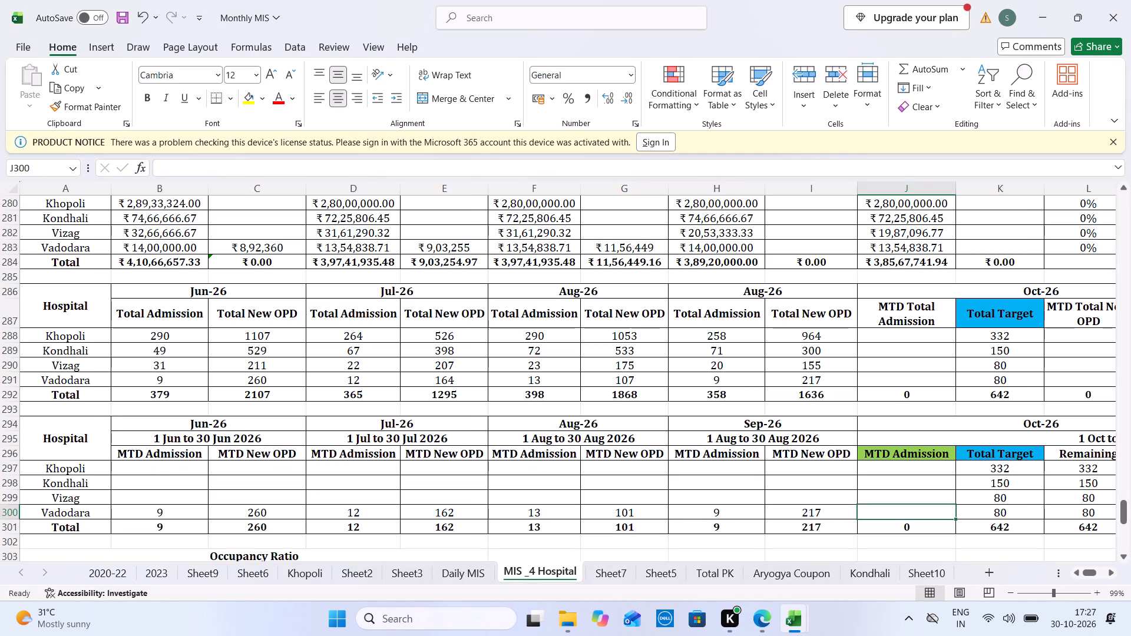
Enter Vadodara's Sept 2026 total collection, 1012752.86, as its Sep-26 MTD in the budget table and save Monthly MIS.
key("ctrl+Tab")
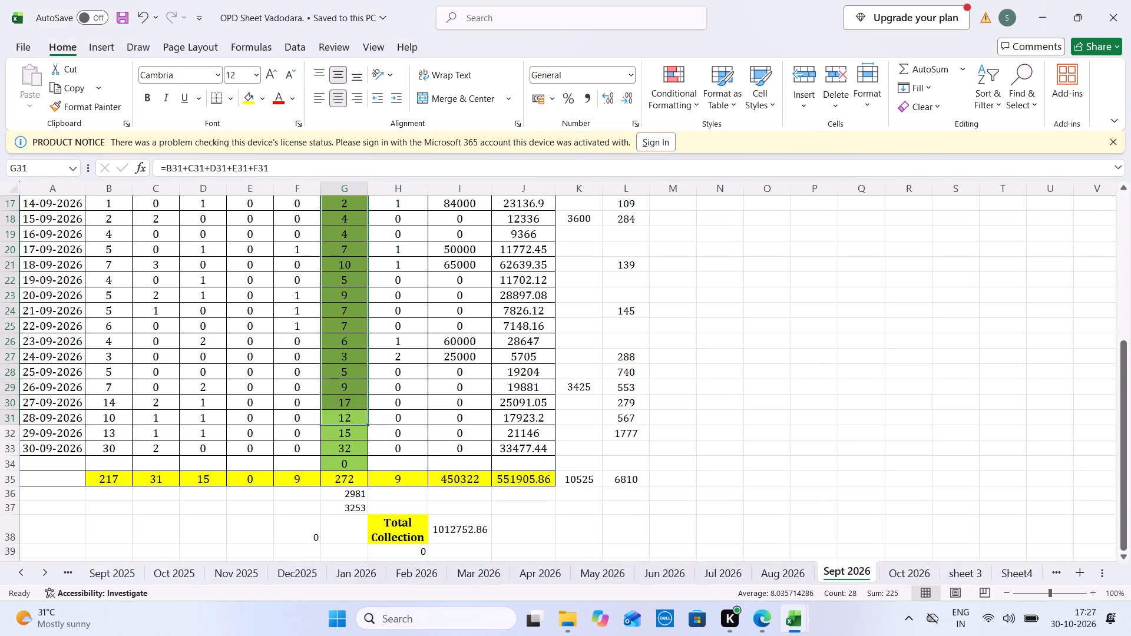
left_click(456, 536)
key("ctrl+Tab")
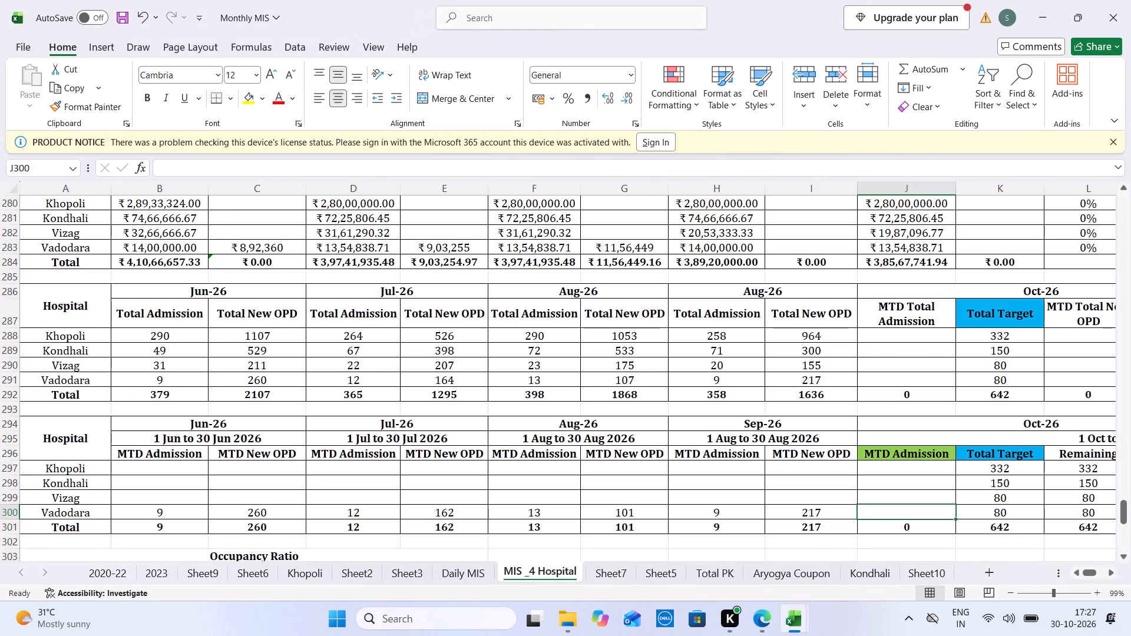
left_click(829, 242)
key("ctrl+Tab")
key("ctrl+Tab")
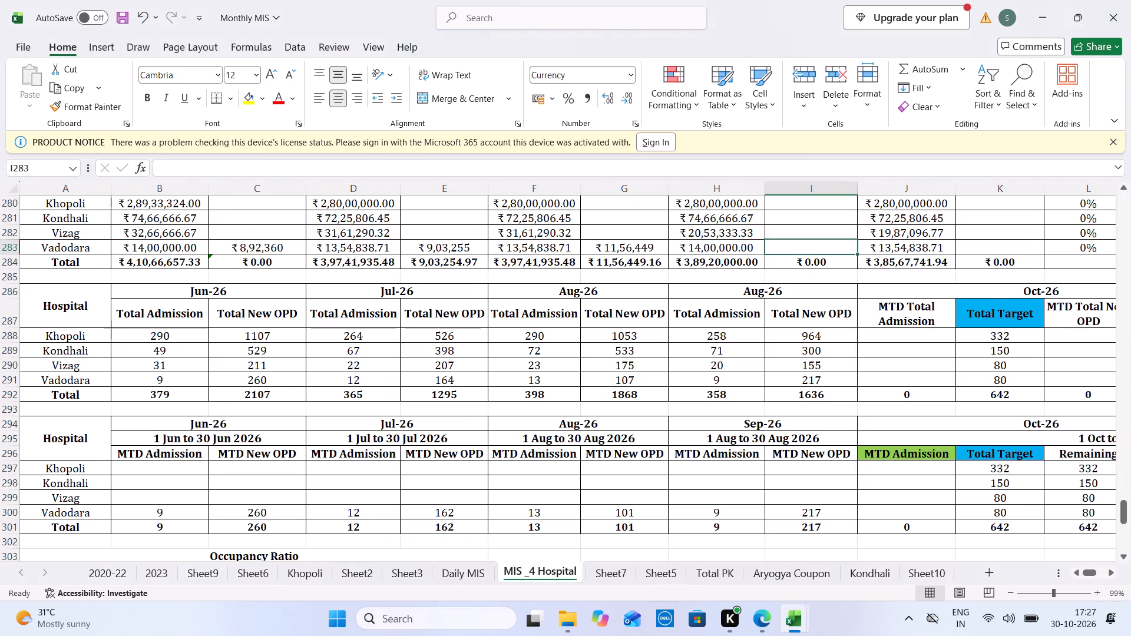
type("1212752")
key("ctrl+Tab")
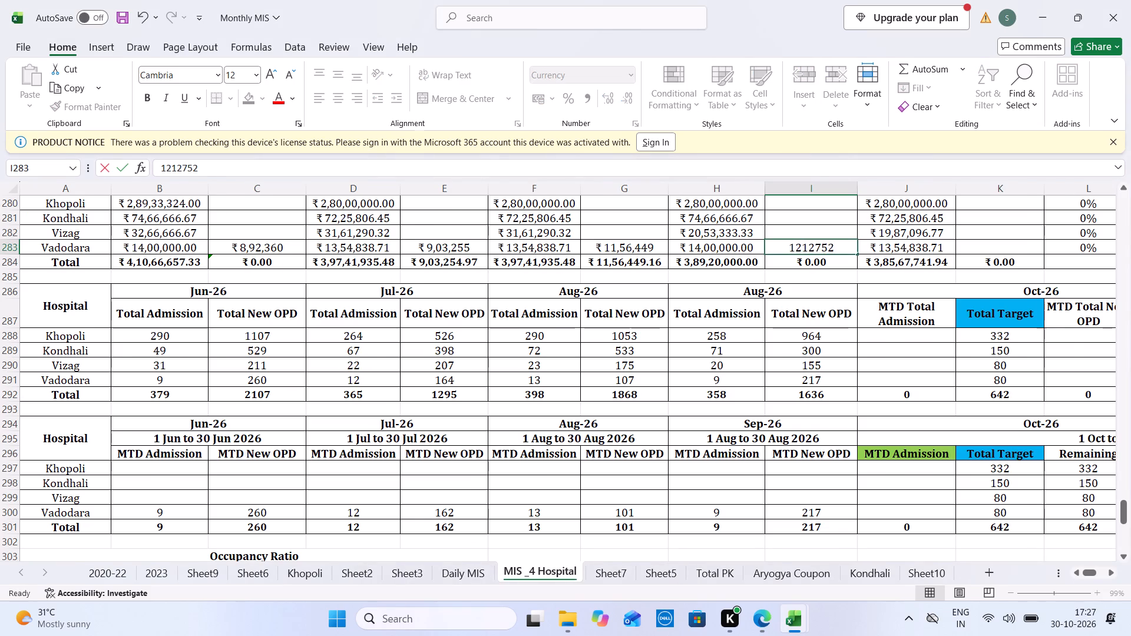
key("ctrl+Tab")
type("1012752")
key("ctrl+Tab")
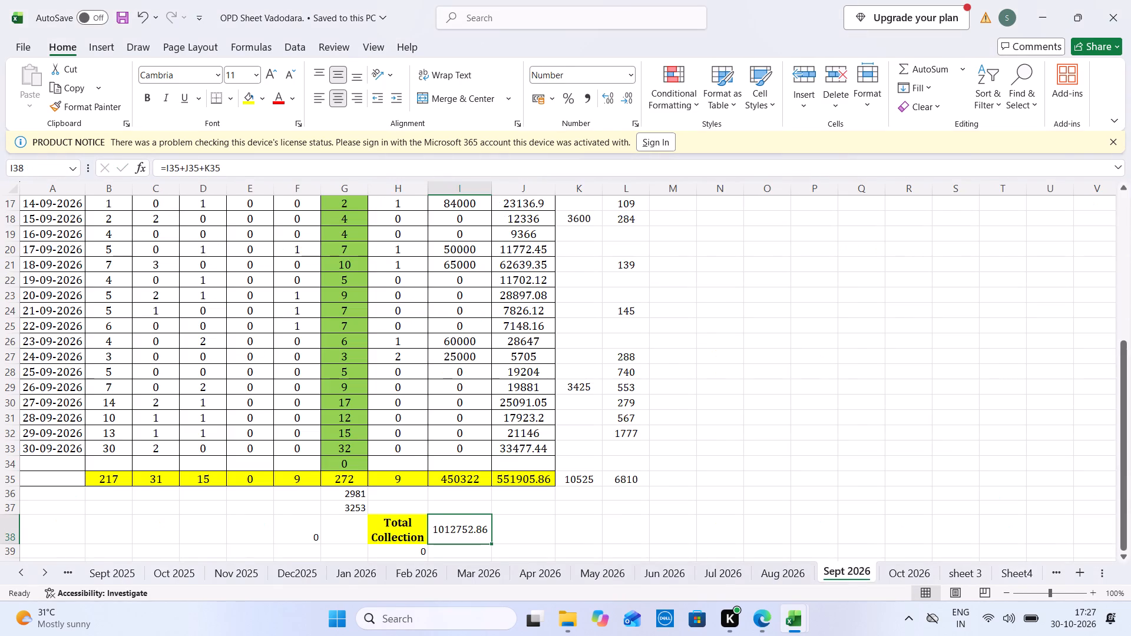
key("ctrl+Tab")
double_click(841, 244)
type(".86")
key("ctrl+s")
Copy Vadodara's Sep-26 MTD collection into its 1 Sept to 30 Sept 2026 cell of the Total Sale table.
key("ctrl+c")
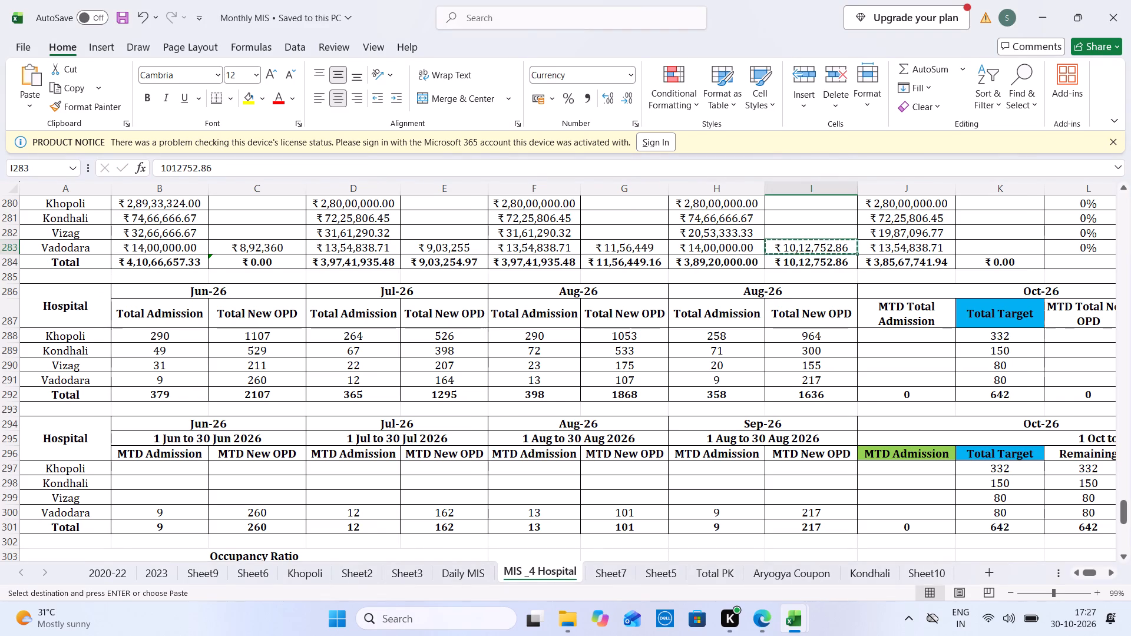
key("Up")
key("Up")
key("Up")
key("Up")
key("Up")
key("Up")
key("Up")
key("Up")
key("Up")
key("Up")
key("Up")
key("Up")
key("Up")
key("Up")
key("Up")
key("Up")
key("Up")
key("Up")
key("Up")
key("Up")
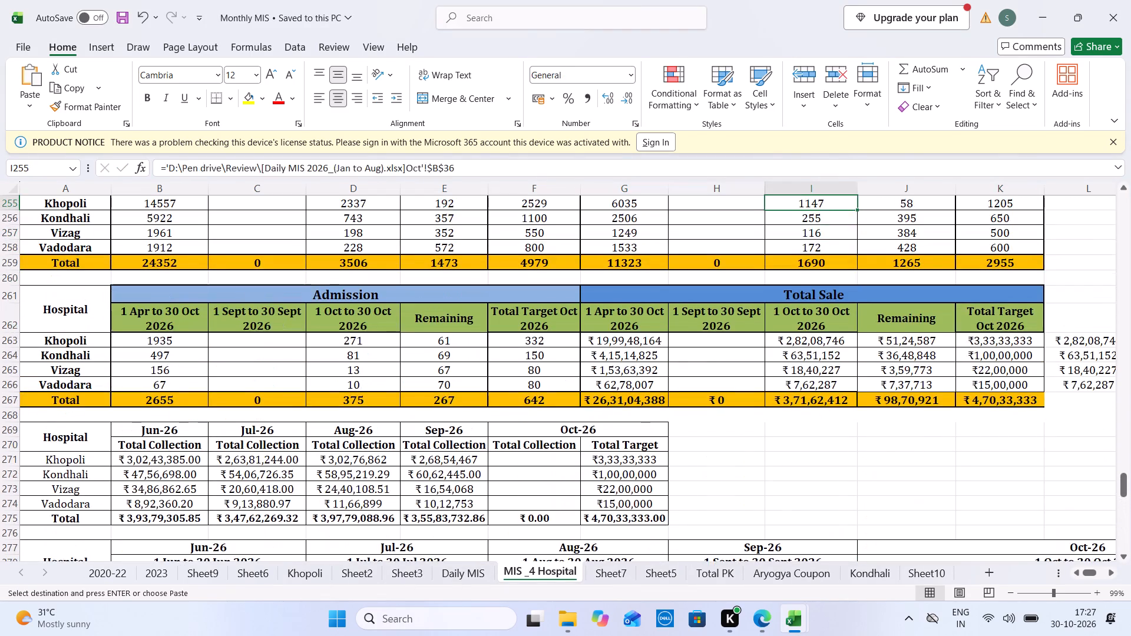
left_click(754, 386)
key("ctrl+v")
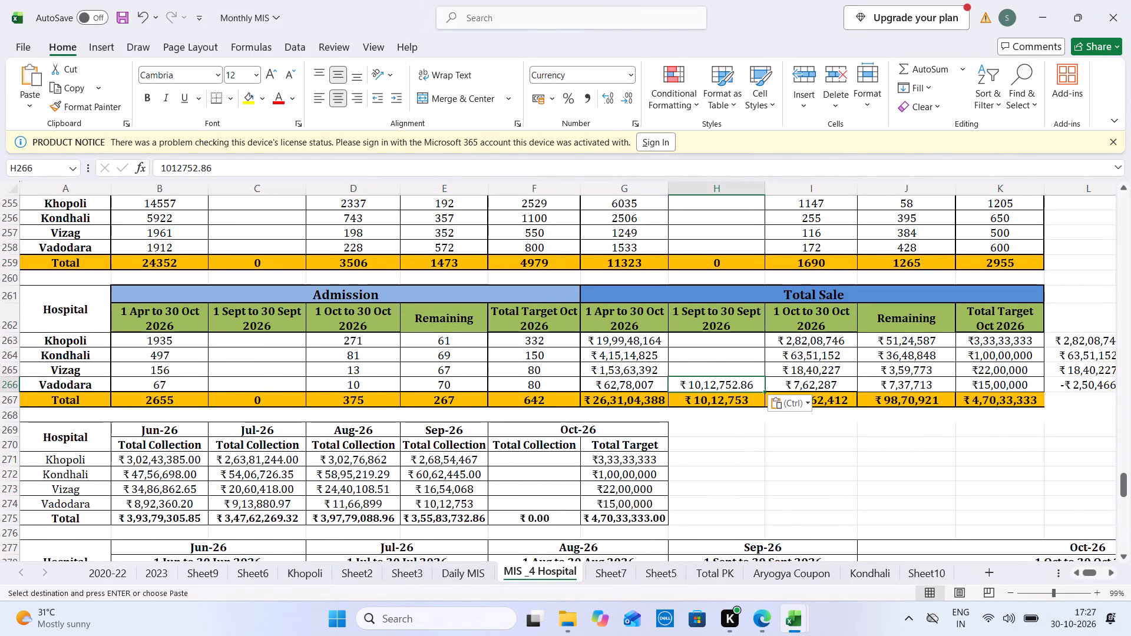
Fill Vadodara's 1 to 30 Sept figures in the upper tables with New OPD 217, Admission 9 and total visits 272, and save.
left_click(737, 247)
type("217")
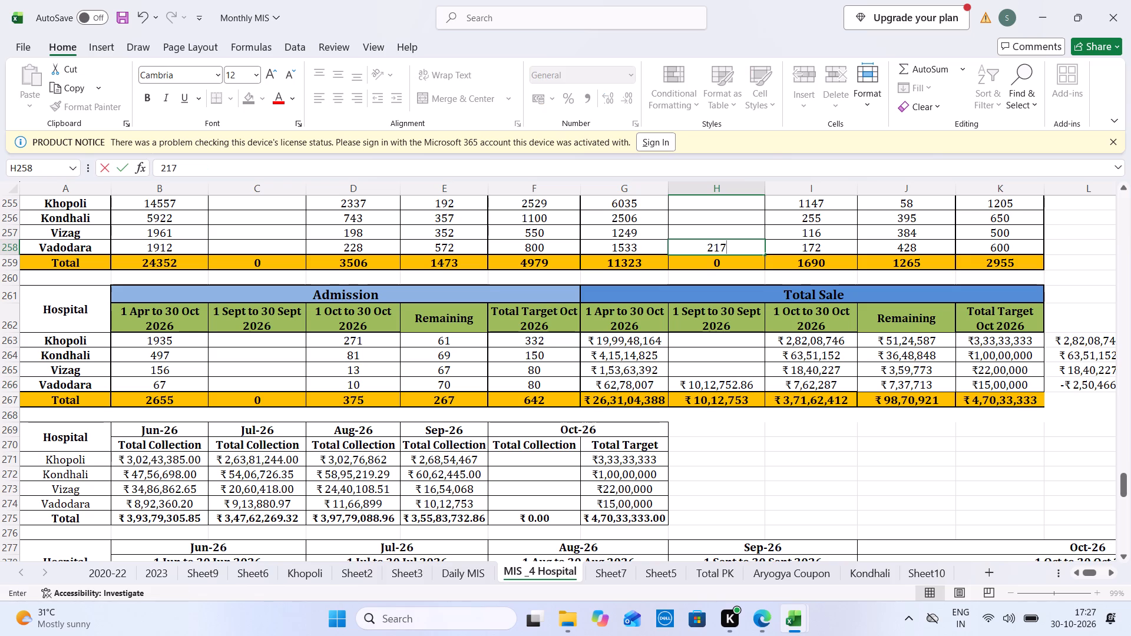
left_click(279, 377)
key("9")
key("ctrl+Tab")
key("ctrl+Tab")
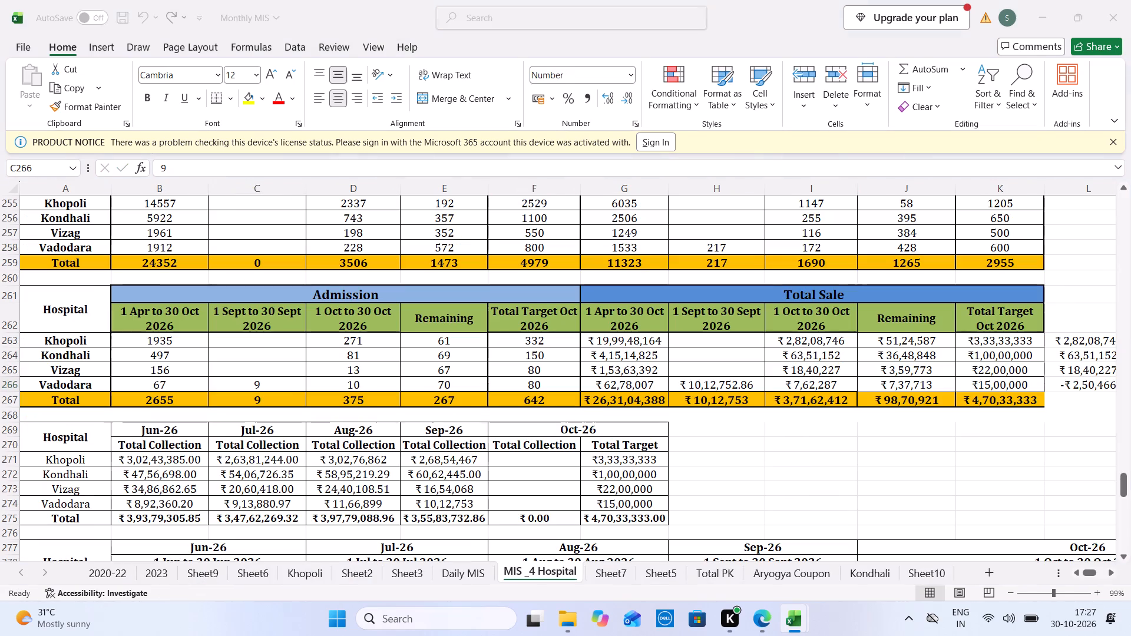
left_click(279, 249)
type("272")
key("ctrl+s")
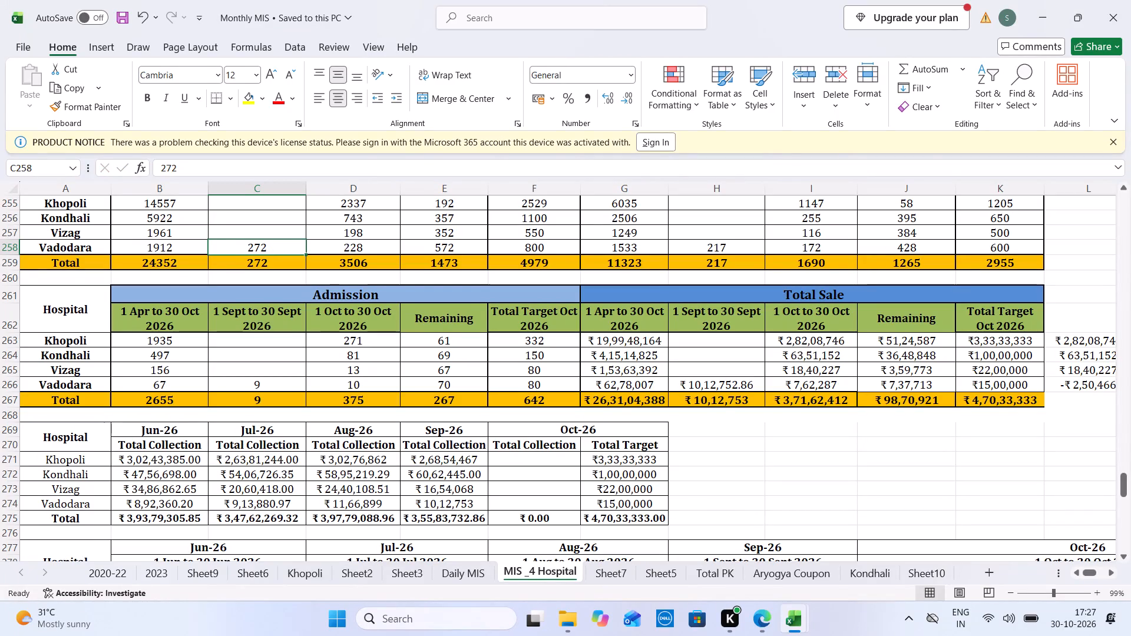
key("ctrl+s")
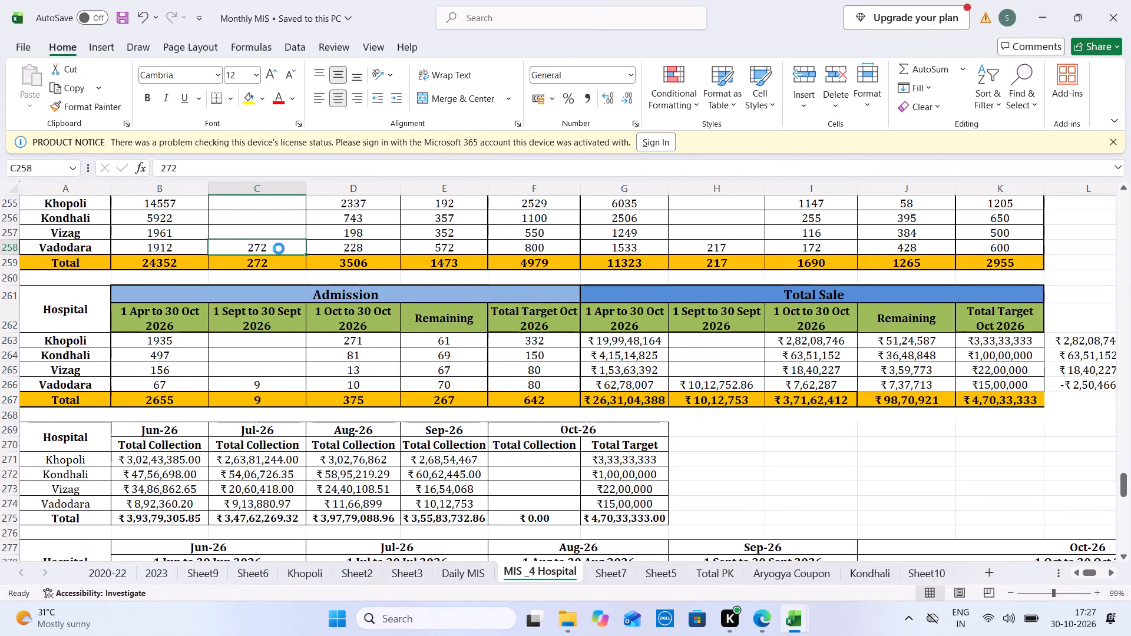
Close the OPD Sheet Vadodara workbook.
key("ctrl+Tab")
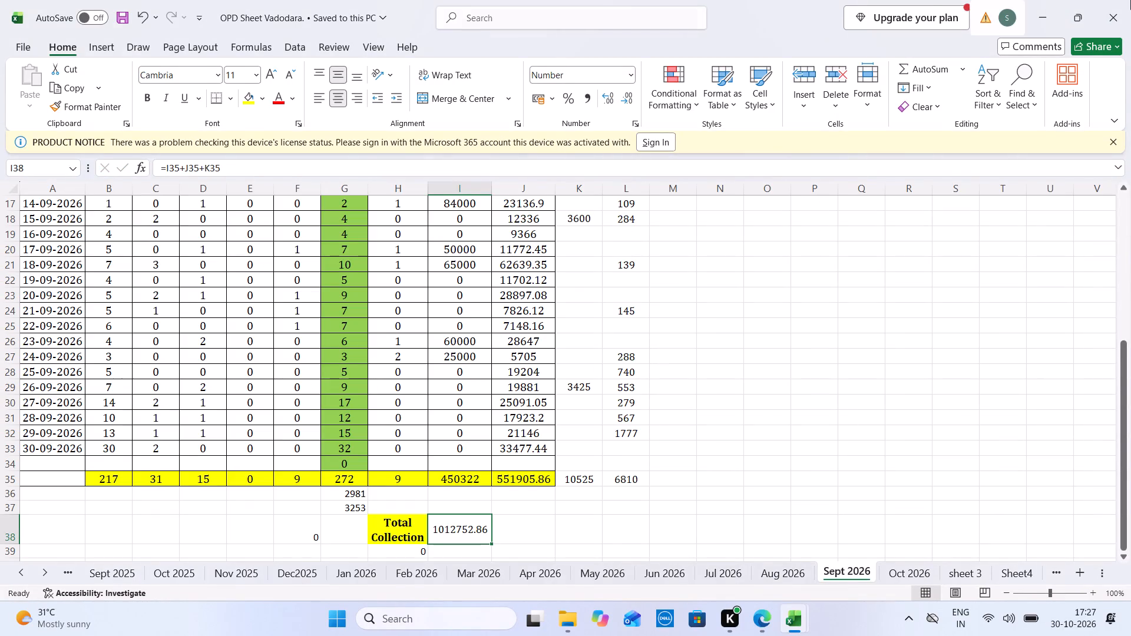
left_click(1130, 0)
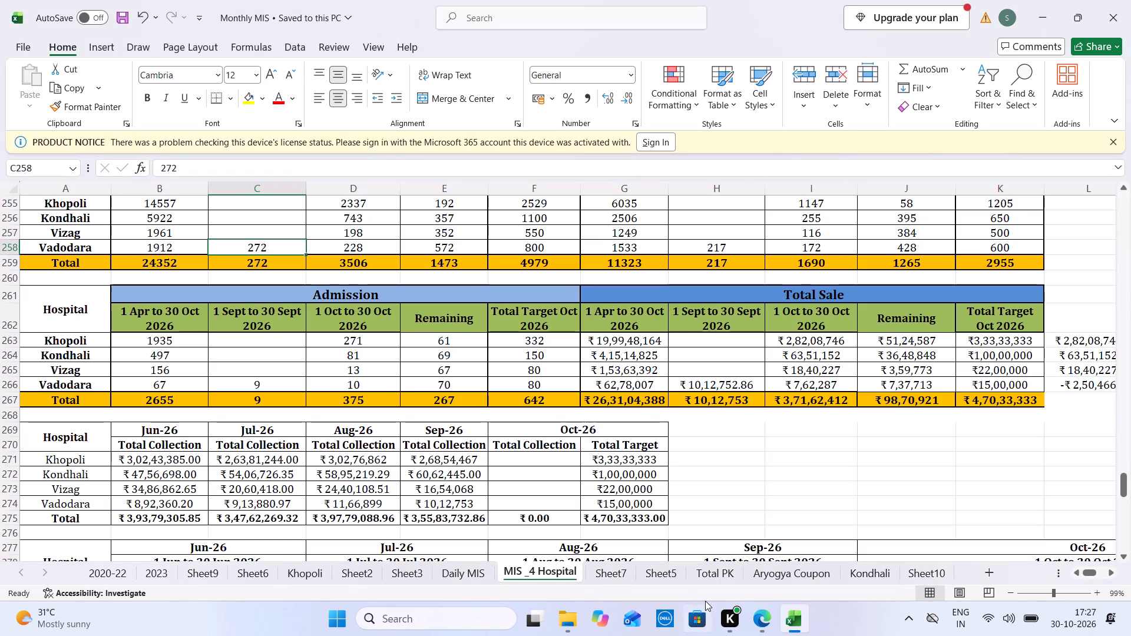
Open the Daily MIS Vizag workbook from the Vizag folder and bring up the totals on its Jun 2026 sheet.
left_click(576, 608)
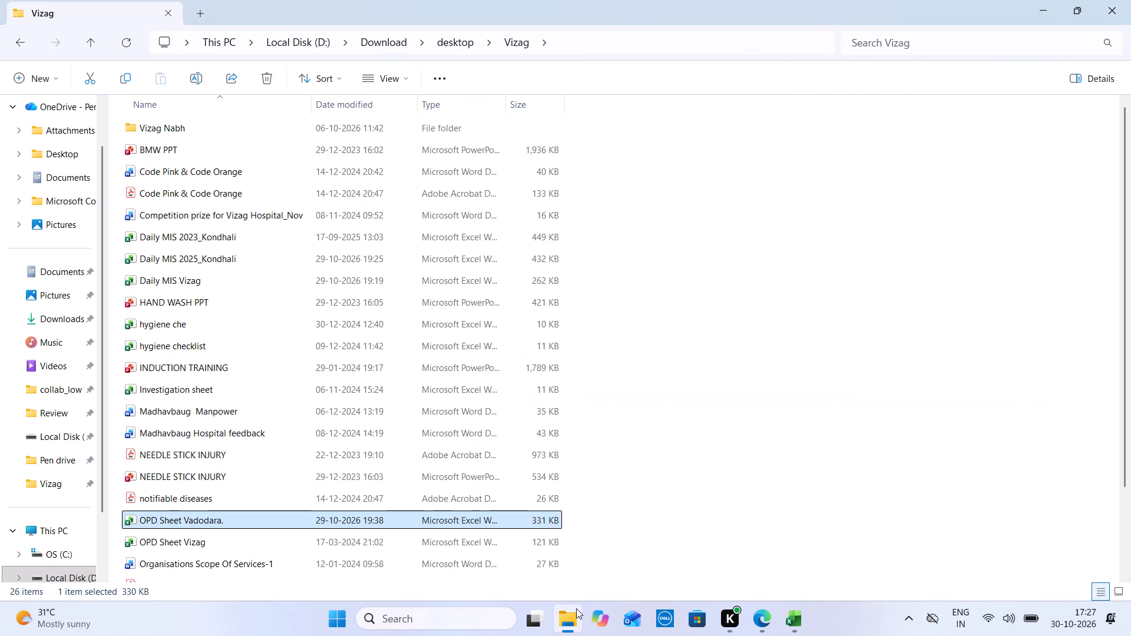
left_click(185, 289)
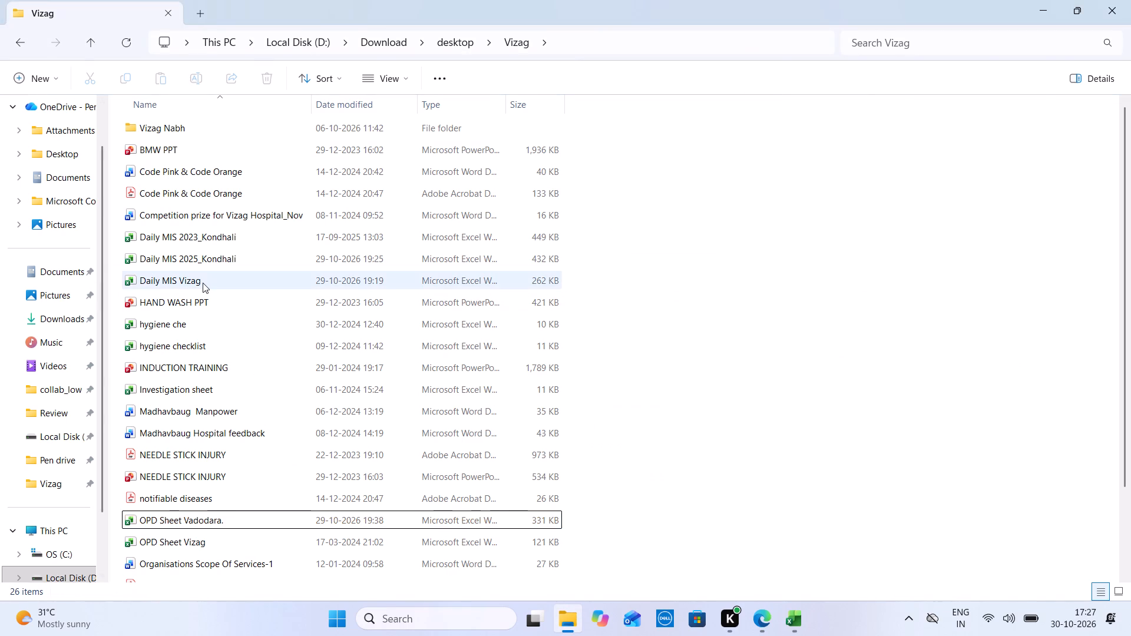
double_click(203, 283)
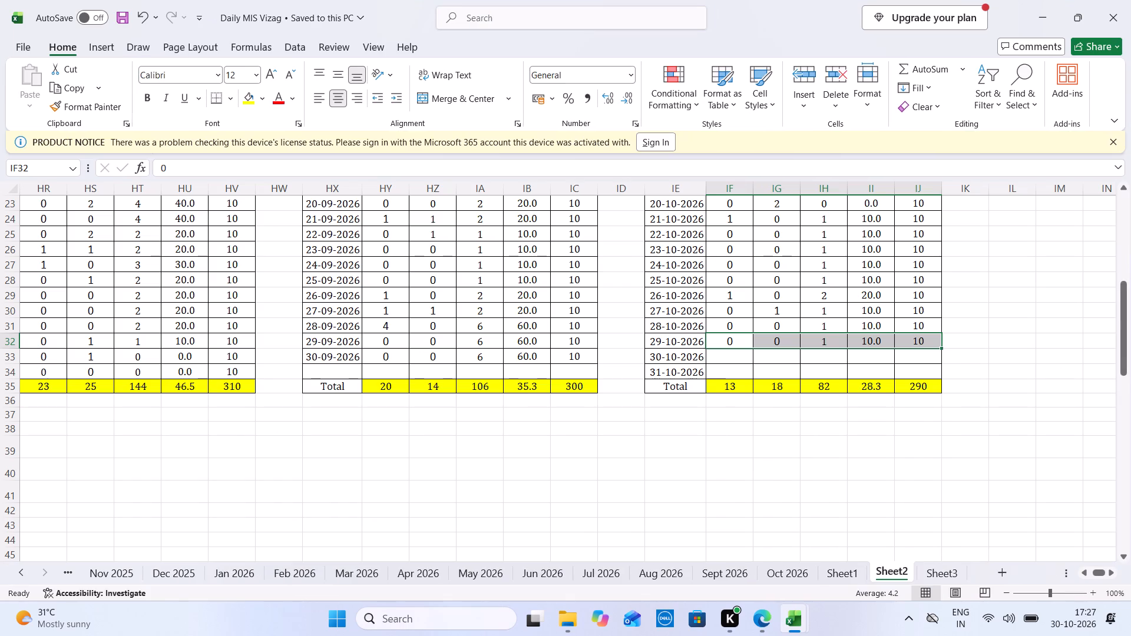
left_click(531, 572)
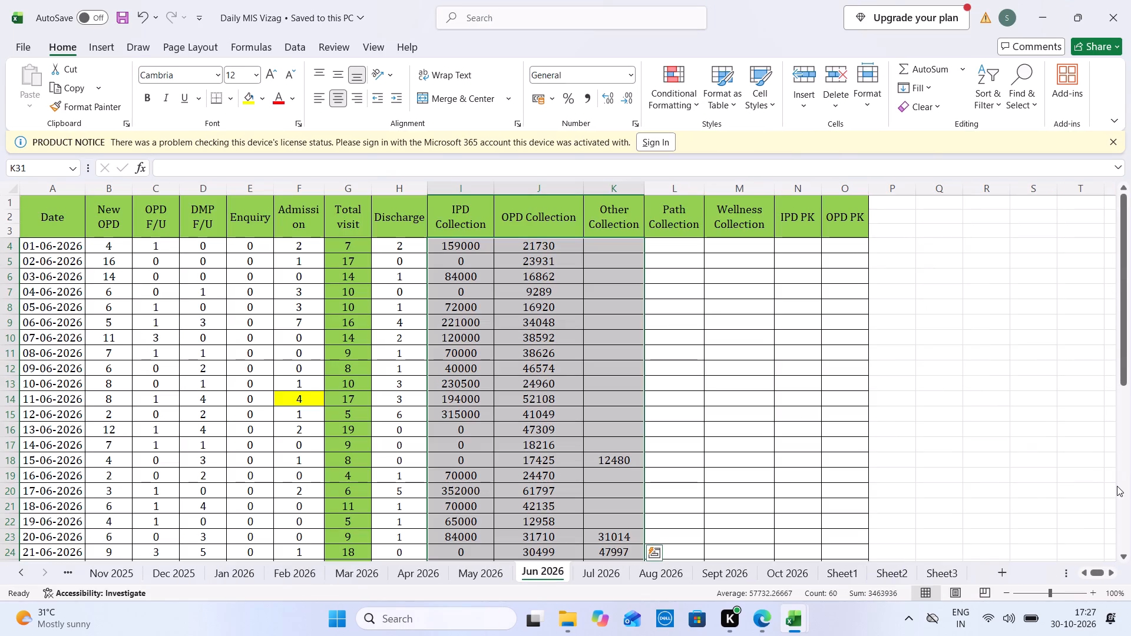
left_click(1117, 486)
left_click(1117, 486)
left_click(1127, 516)
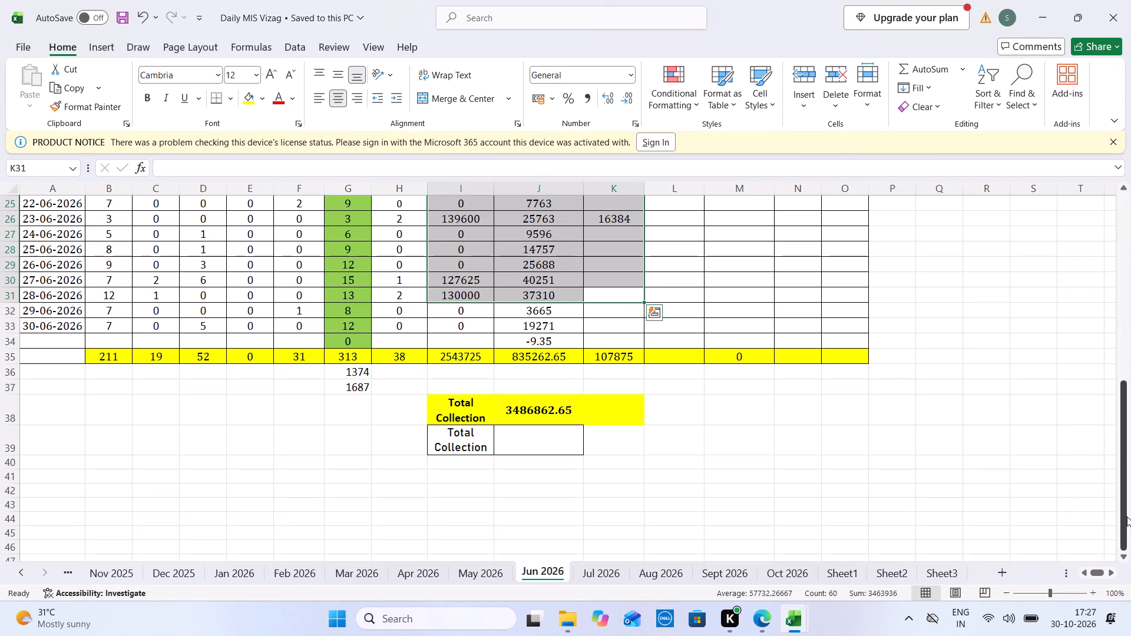
In the MIS sheet's lower MTD table, fill Vizag's 1 to 30 Jun 2026 row with 211 under Admission and 31 under New OPD.
key("ctrl+Tab")
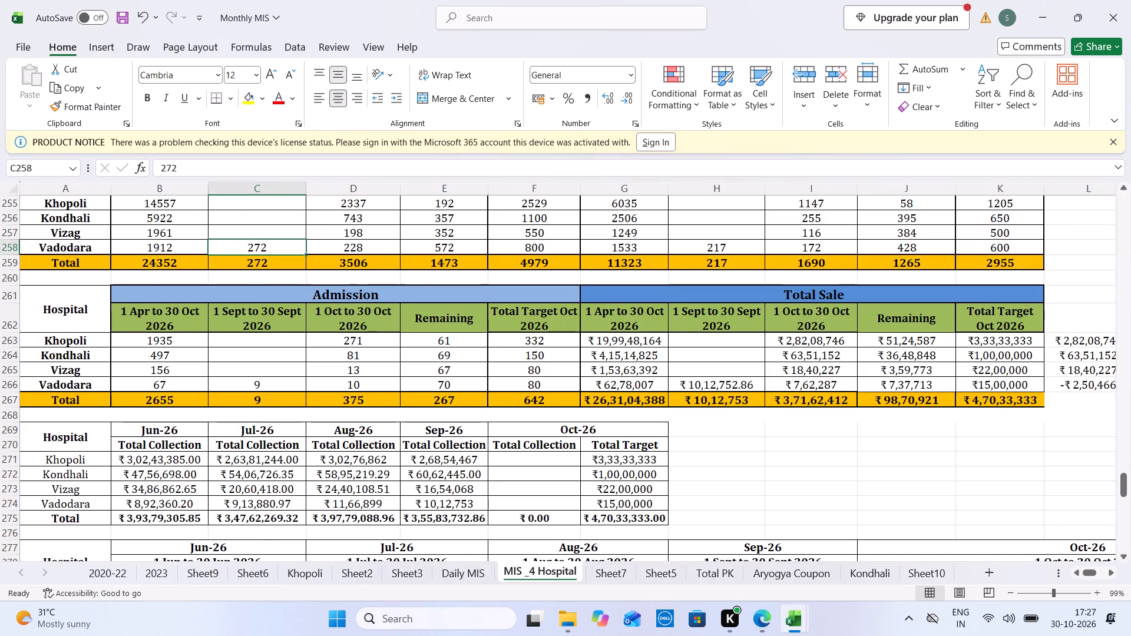
key("Down")
key("Down")
key("Down")
key("Down")
key("Down")
key("Down")
key("Down")
key("Down")
key("Down")
key("Down")
key("Down")
key("Down")
key("Down")
key("Down")
key("Down")
key("Down")
key("Down")
key("Down")
key("Down")
key("Down")
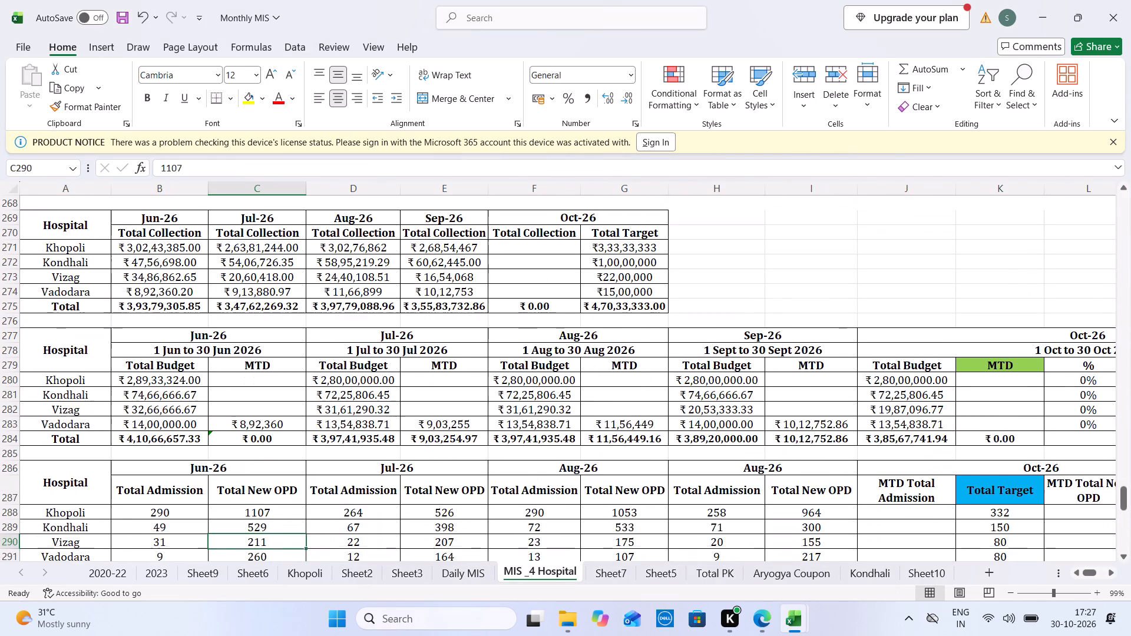
key("Down")
key("Down")
key("Down")
key("Down")
key("Down")
key("Down")
key("Down")
key("Down")
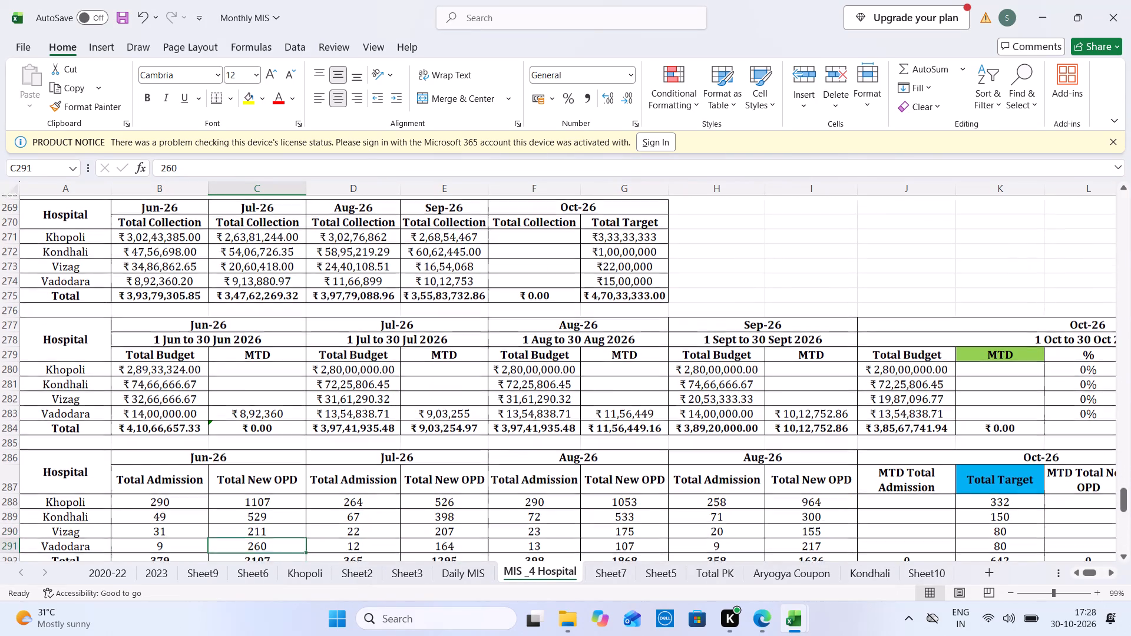
left_click(315, 430)
key("Down")
key("Down")
key("Down")
key("Down")
key("Down")
key("Down")
key("Down")
key("Down")
key("Down")
key("Down")
key("Down")
key("Down")
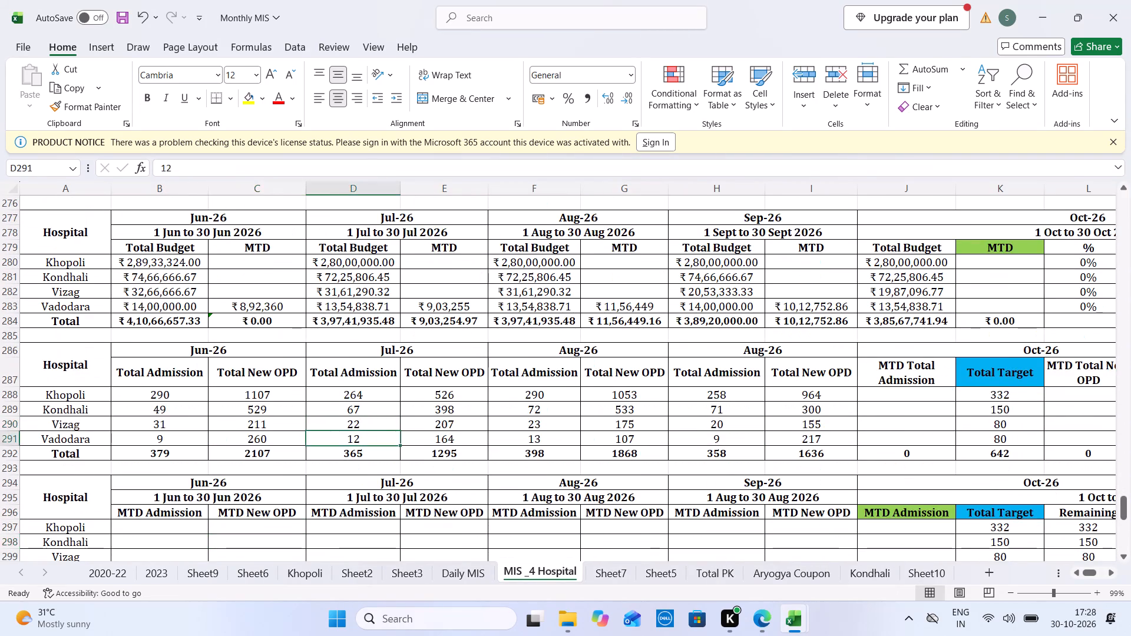
left_click(284, 497)
key("ctrl+Tab")
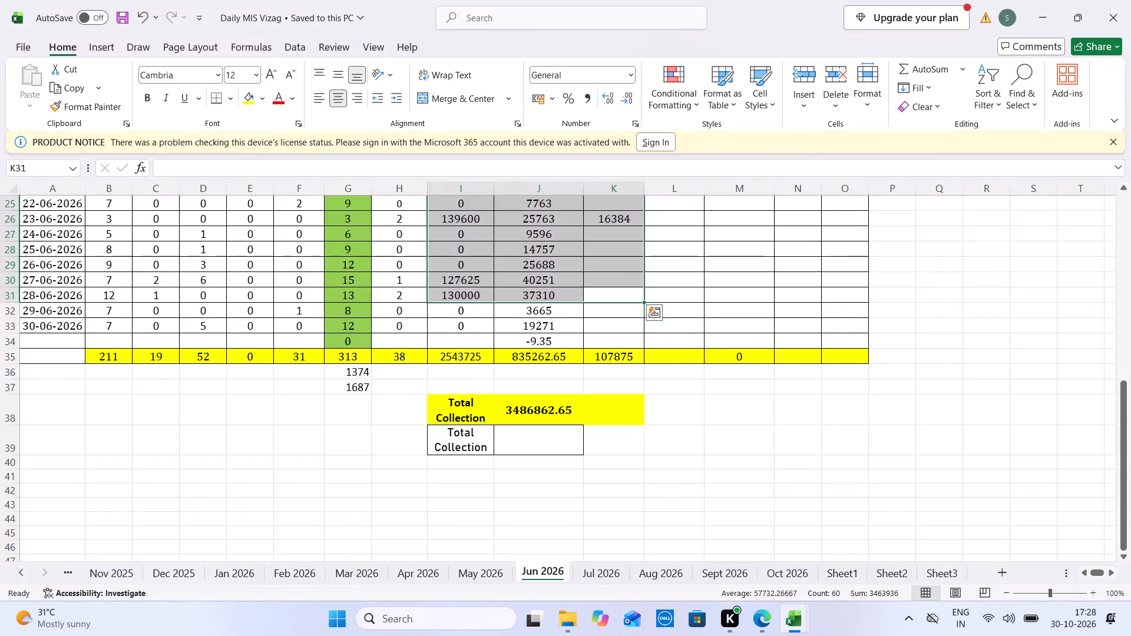
key("ctrl+Tab")
type("31")
key("Left")
type("211")
key("ctrl+Tab")
key("ctrl+Tab")
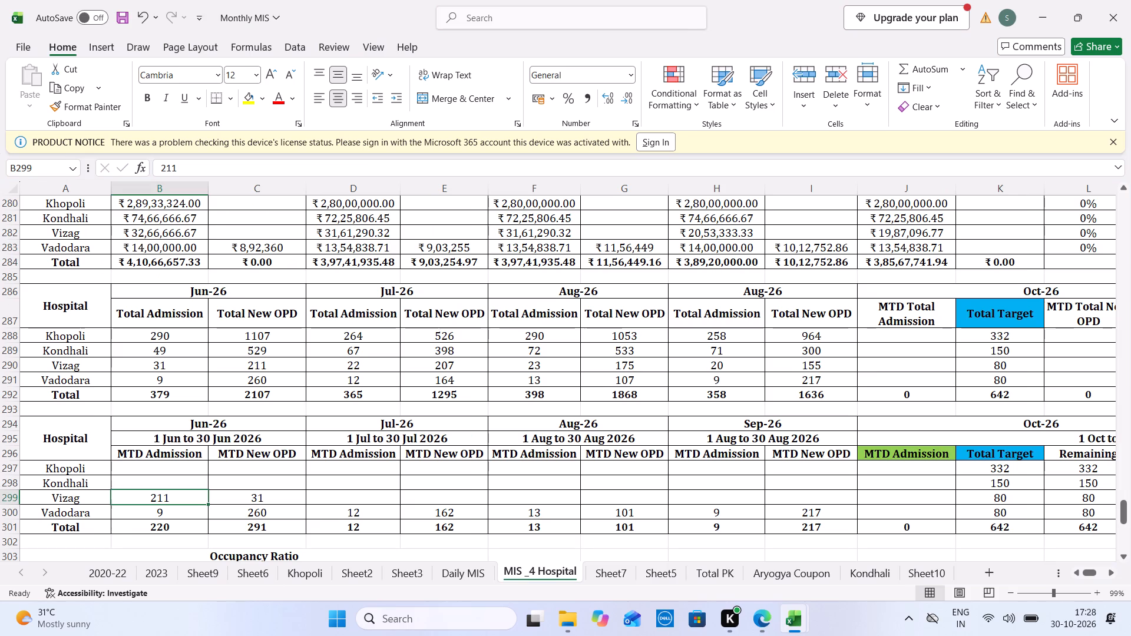
Enter Vizag's Jun-26 MTD collection from its workbook as 3486862.65 in the budget table.
left_click(292, 235)
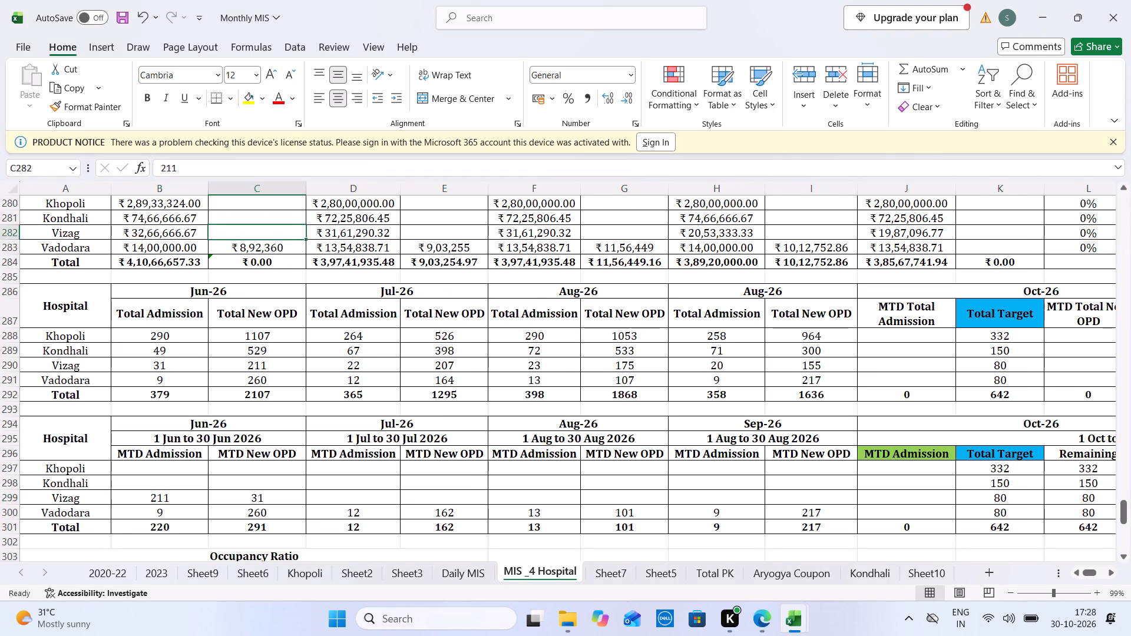
key("ctrl+Tab")
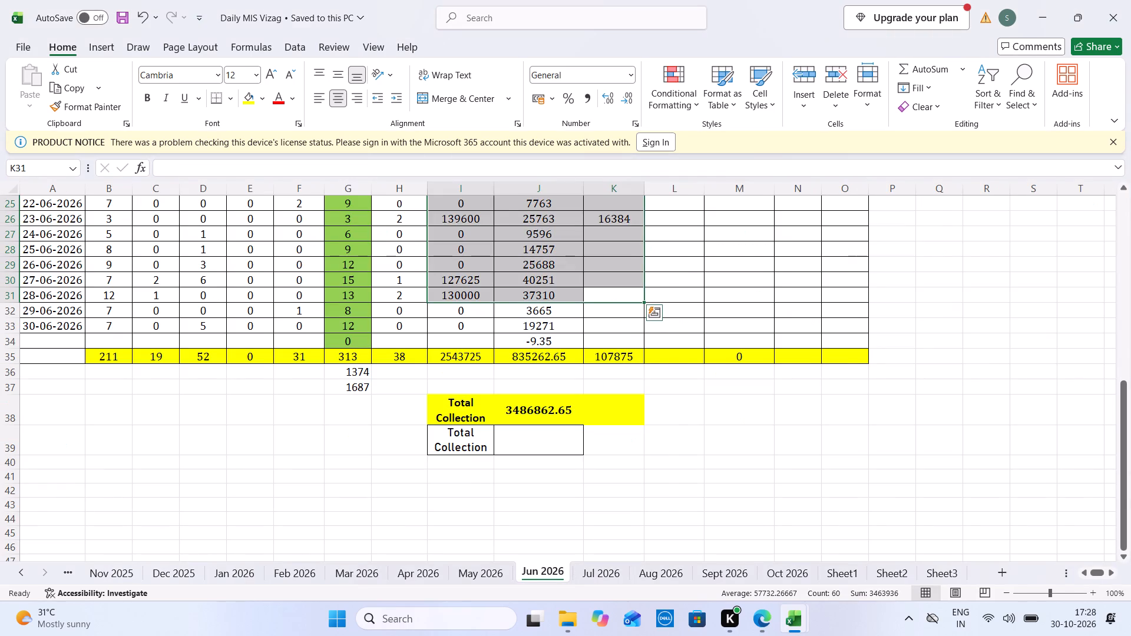
key("ctrl+Tab")
type("348686.2")
key("ctrl+Tab")
key("ctrl+Tab")
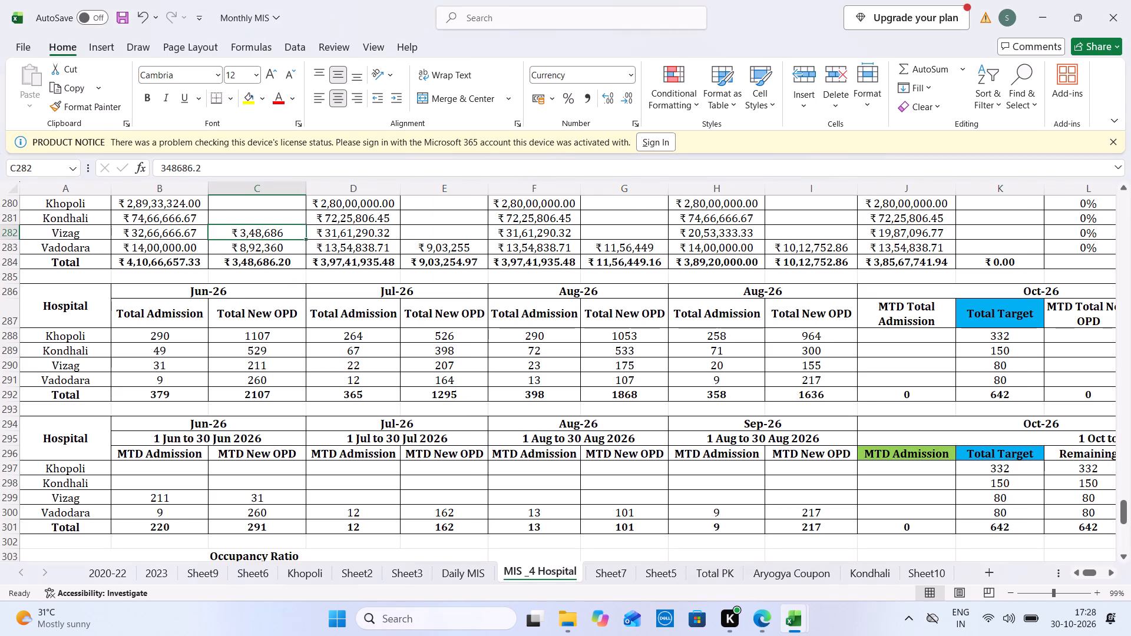
double_click(294, 235)
key("BackSpace")
key("BackSpace")
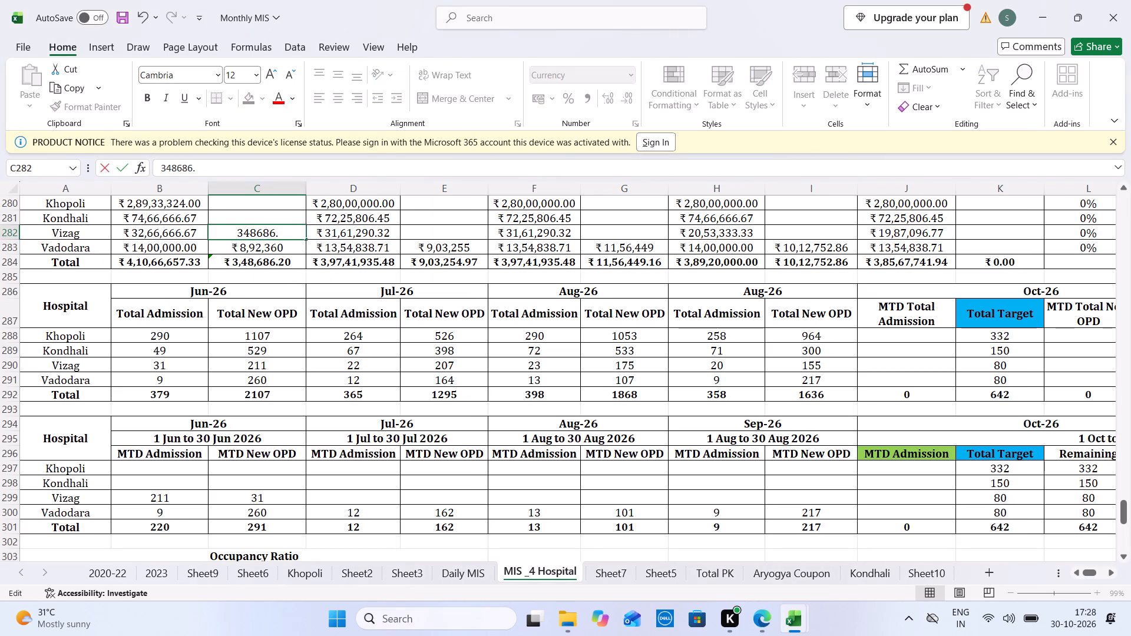
type("2.65")
key("ctrl+Tab")
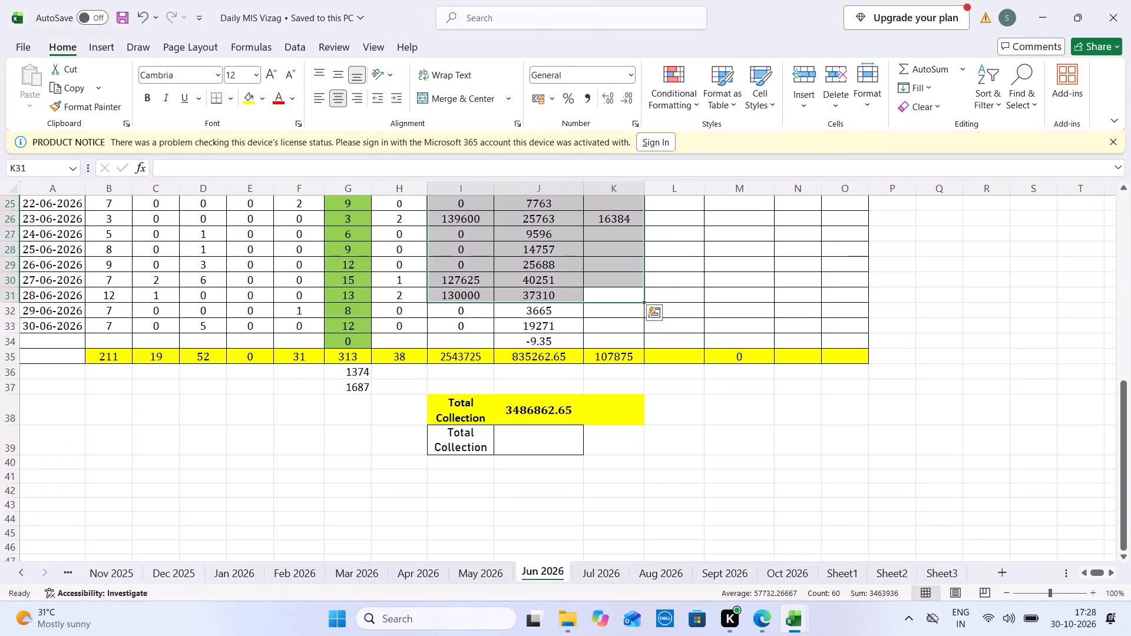
key("ctrl+Tab")
key("ctrl+Tab")
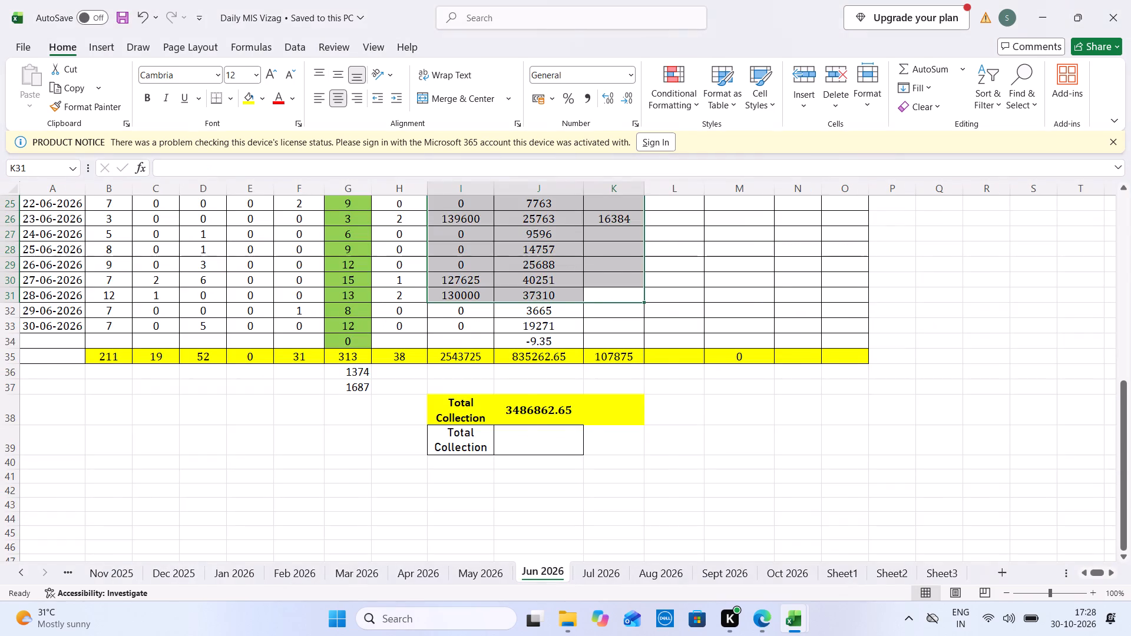
key("ctrl+Tab")
key("ctrl+Tab")
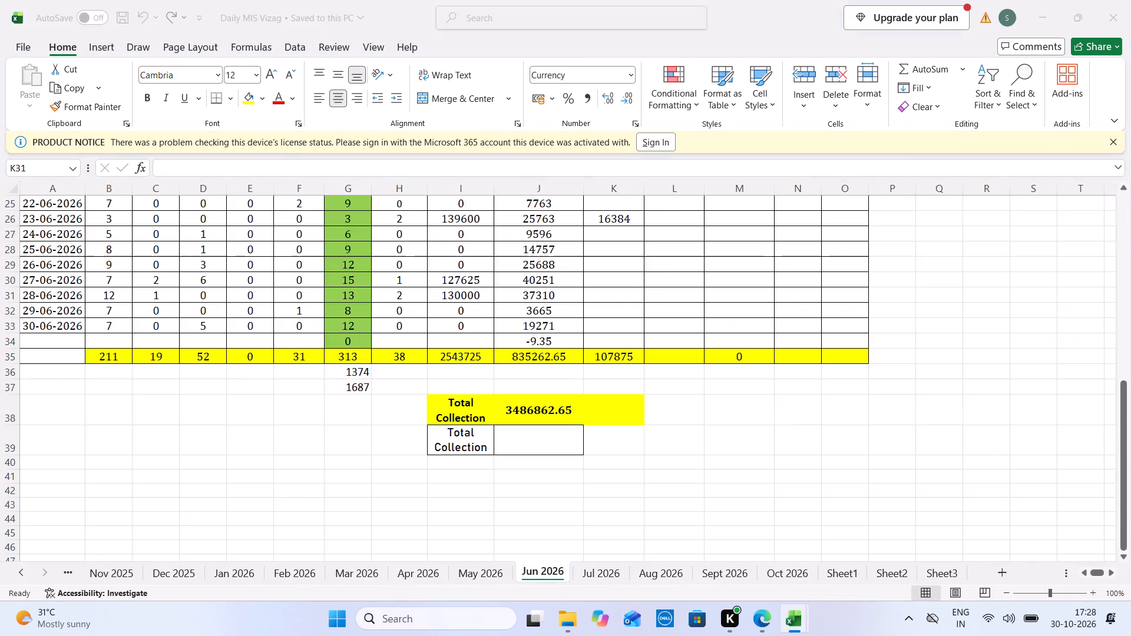
Sum Vizag's New OPD for 1 to 30 July on its Jul 2026 sheet and enter Jul-26 MTD New OPD 203 and MTD Admission 20.
left_click(618, 572)
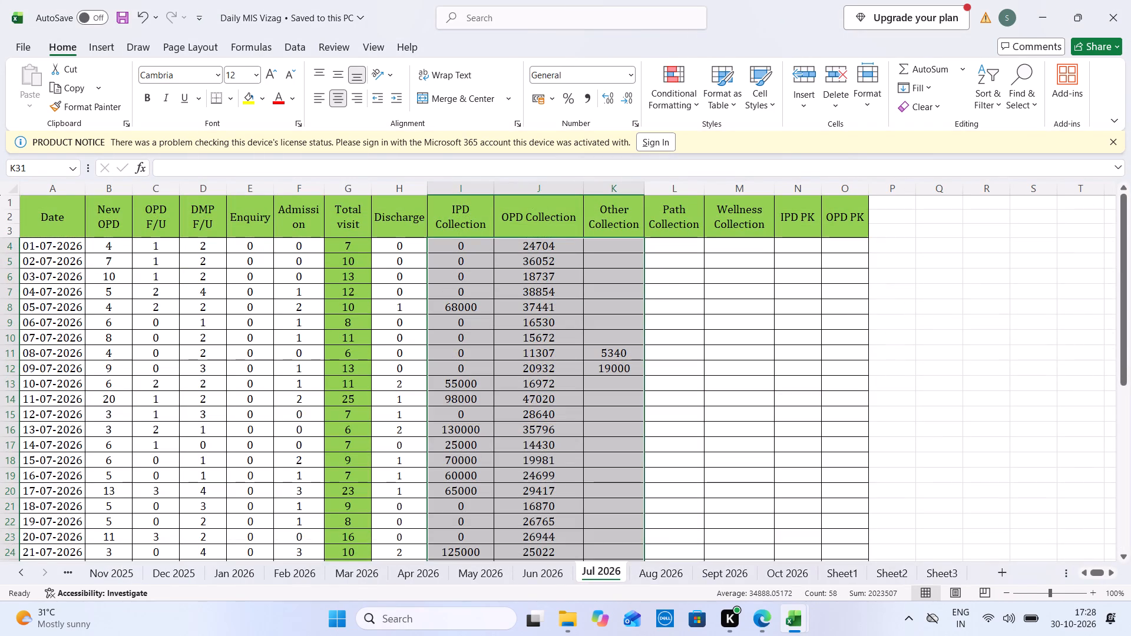
left_click_drag(100, 244, 126, 471)
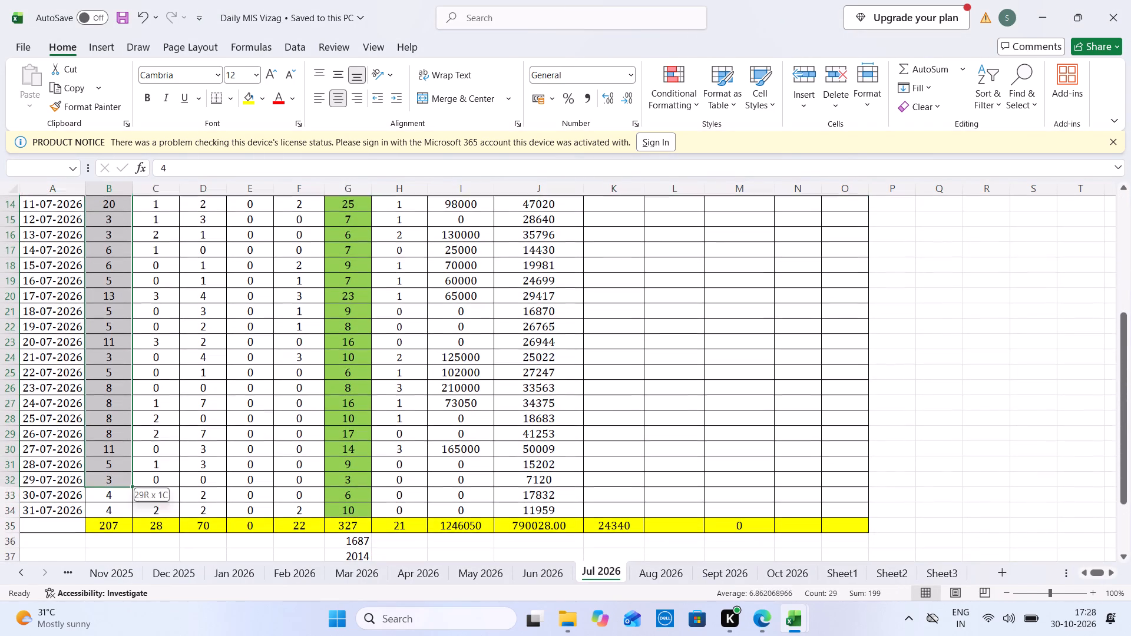
left_click_drag(126, 471, 126, 491)
key("ctrl+Tab")
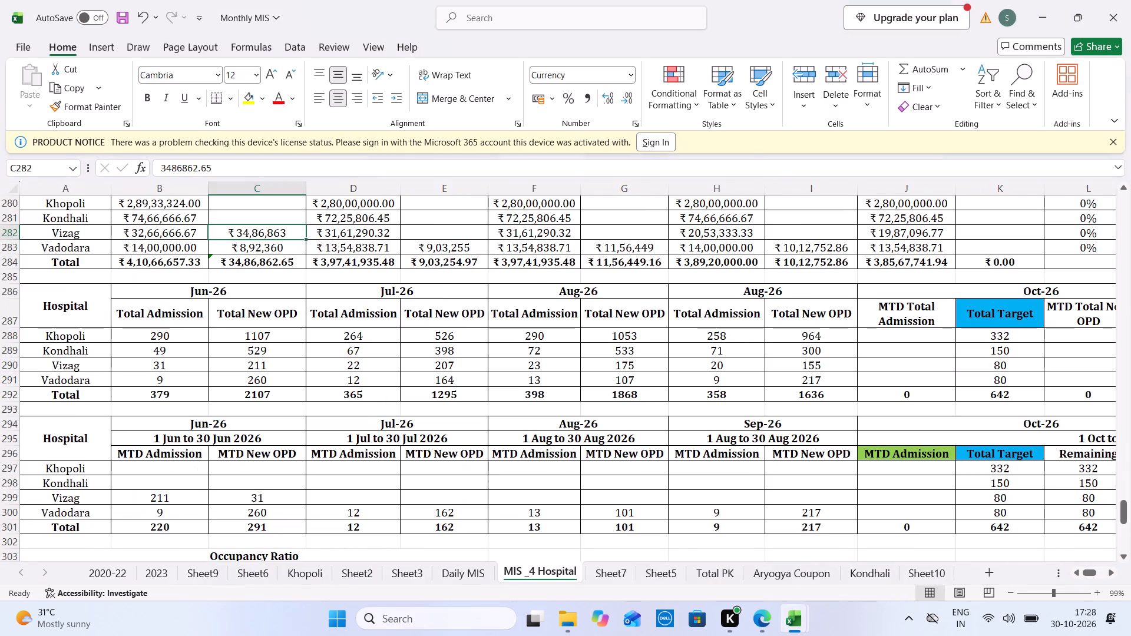
left_click(443, 494)
type("203")
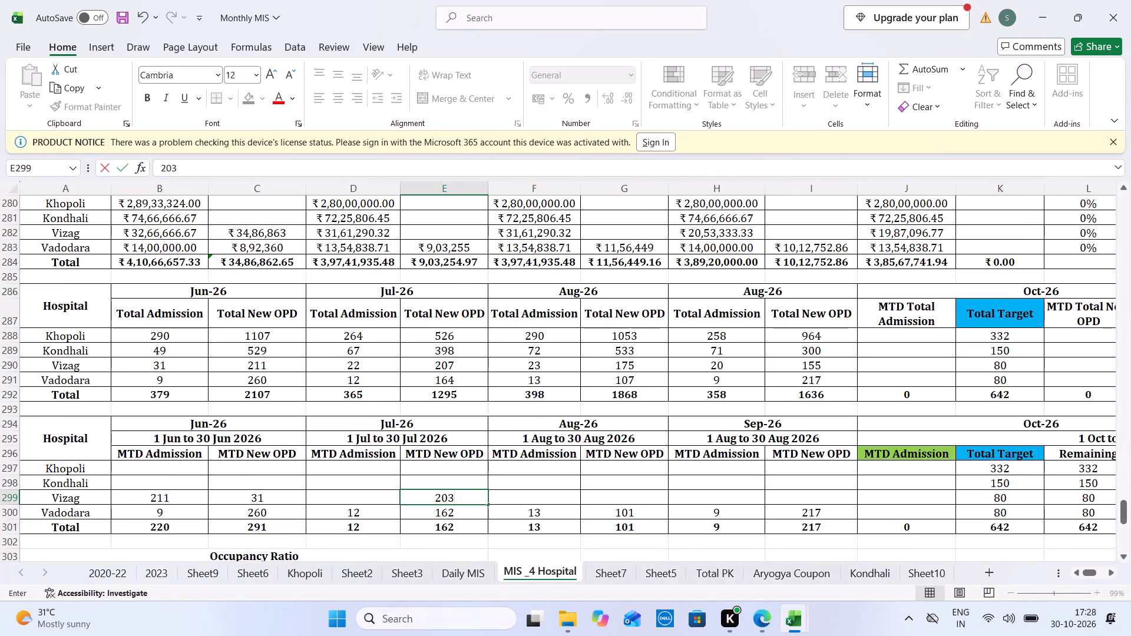
key("ctrl+Tab")
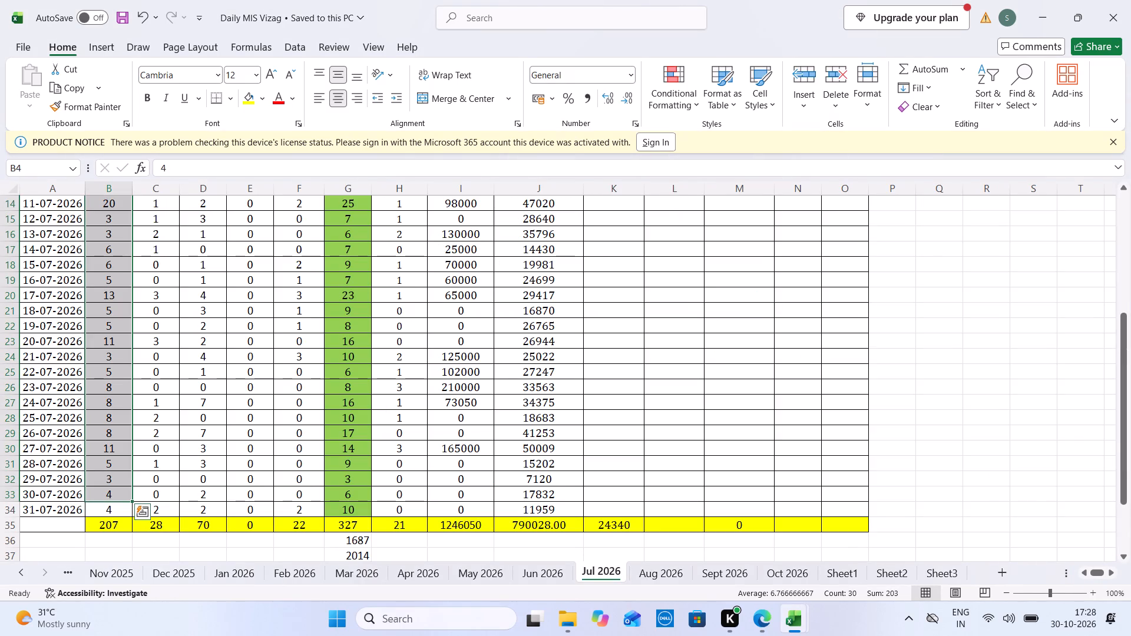
key("ctrl+Tab")
left_click(346, 491)
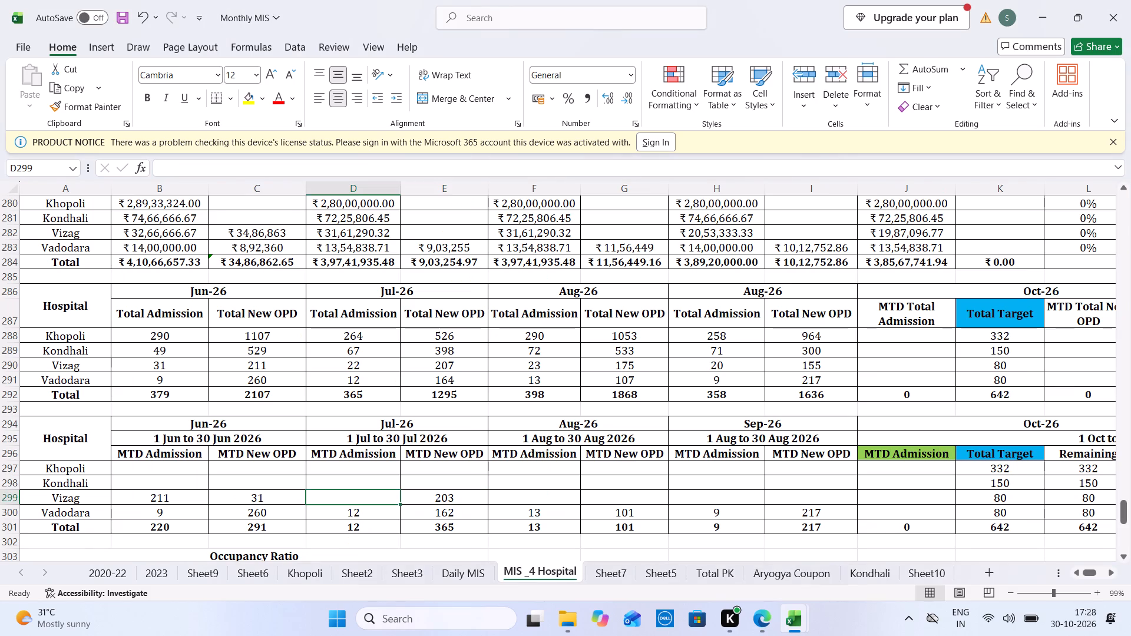
type("20")
key("ctrl+Tab")
Sum Vizag's IPD, OPD and Other Collection for 1 to 30 July and enter 2048459 as its Jul-26 MTD in the budget table.
left_click_drag(544, 492, 442, 383)
left_click_drag(602, 498, 427, 111)
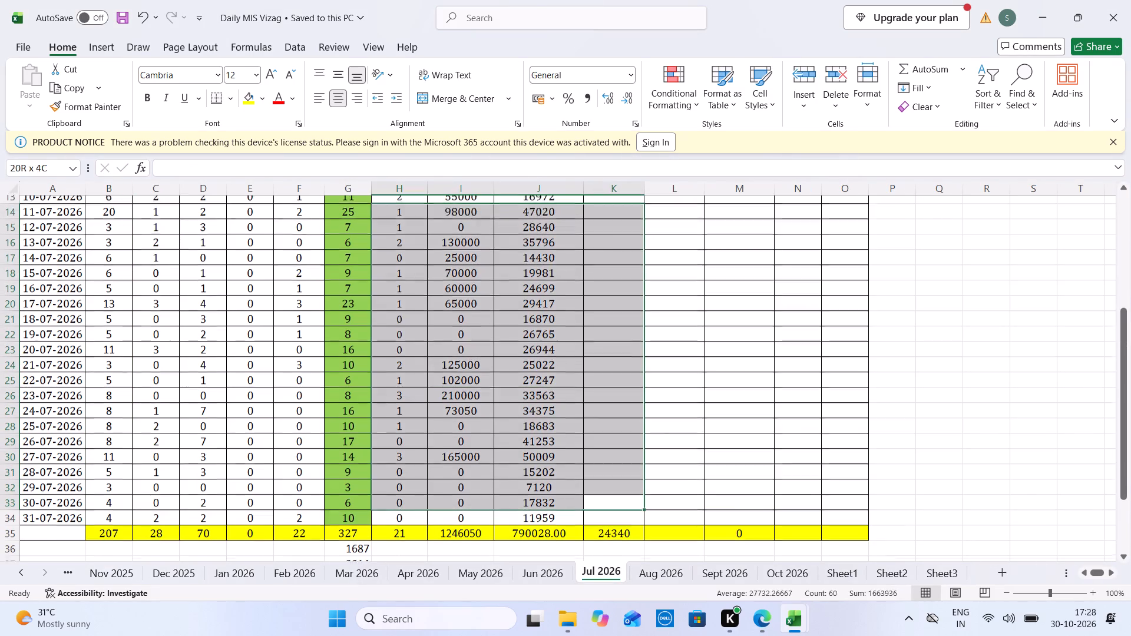
left_click_drag(427, 111, 472, 246)
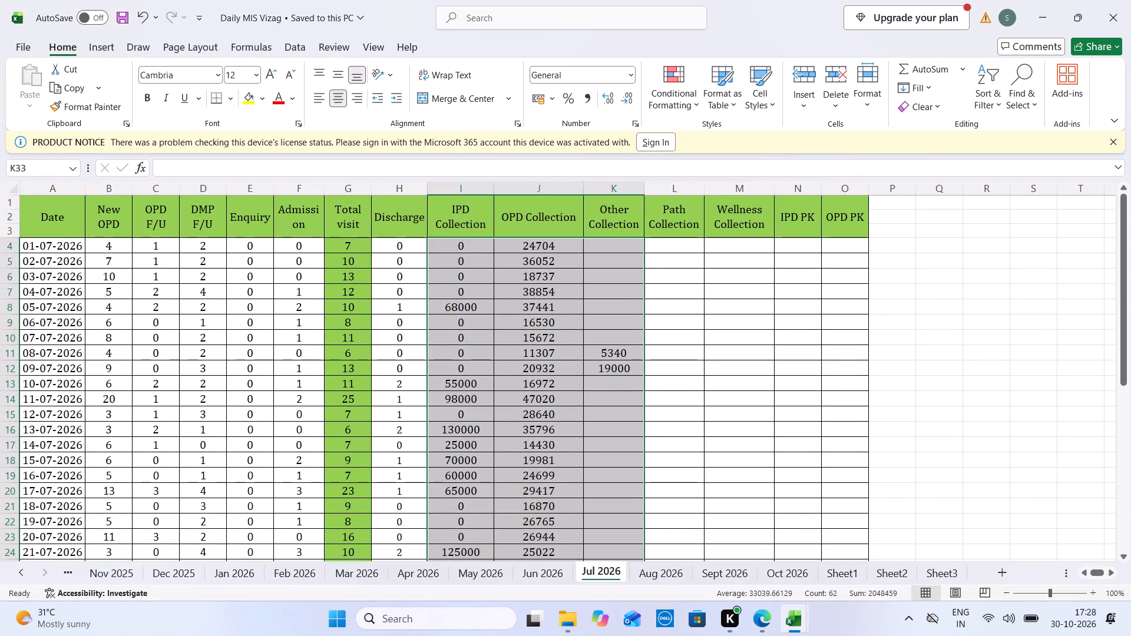
key("ctrl+Tab")
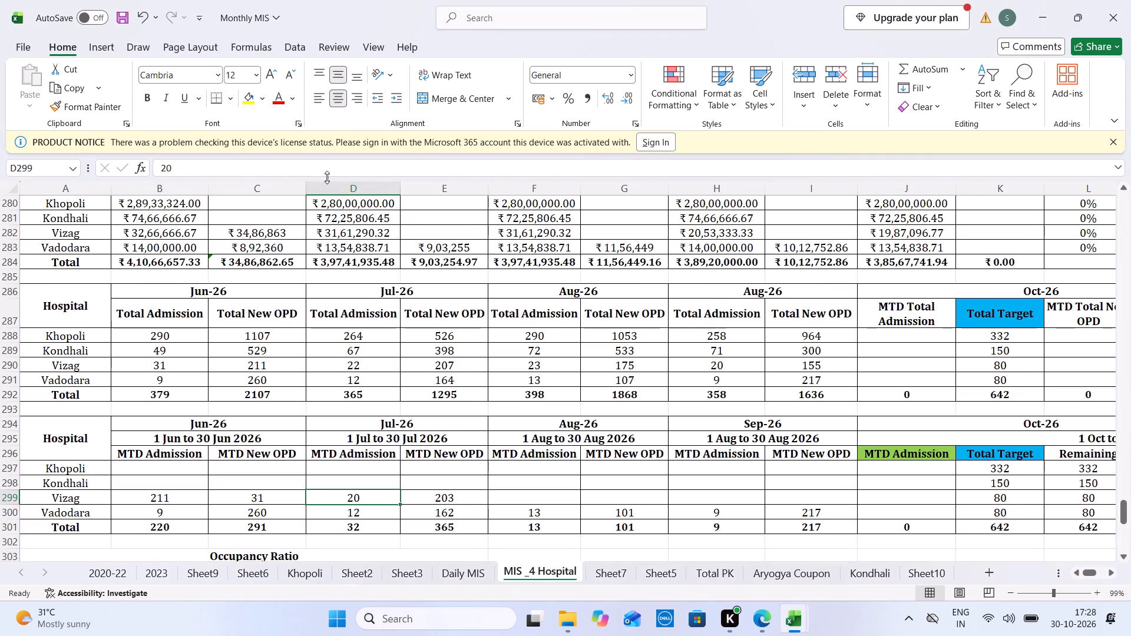
left_click(450, 230)
key("ctrl+Tab")
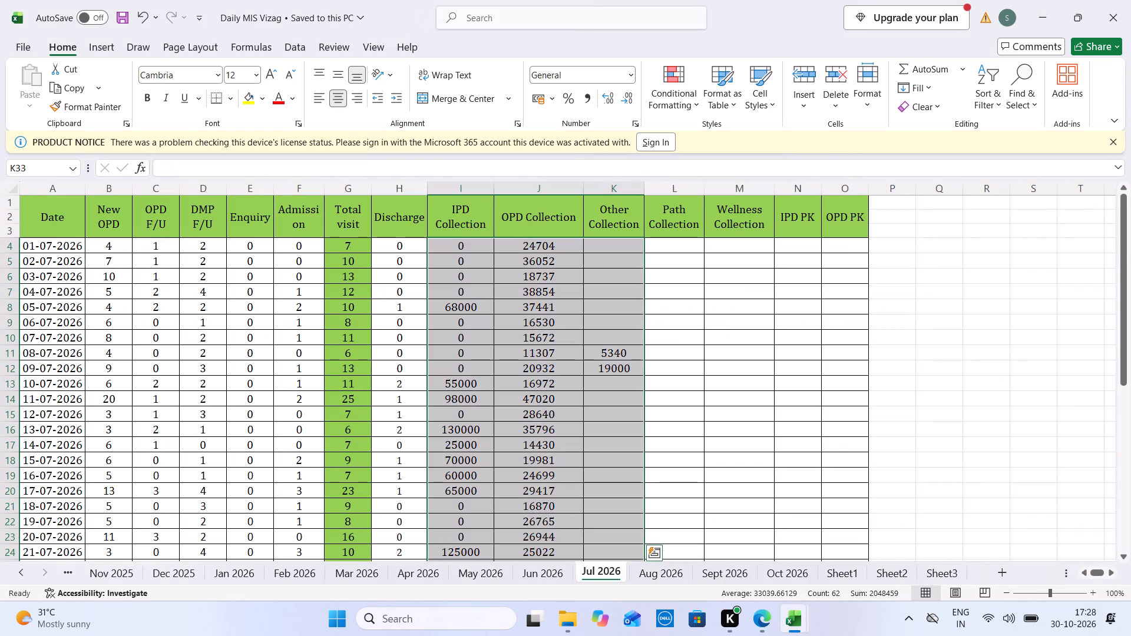
key("ctrl+Tab")
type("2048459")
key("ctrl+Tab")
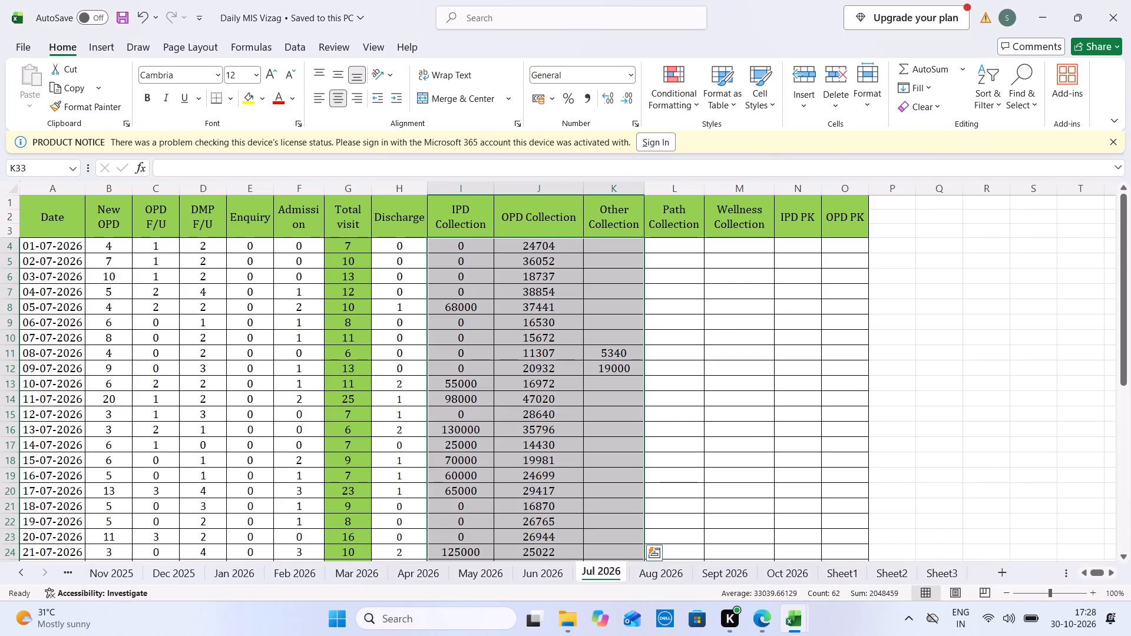
Sum Vizag's New OPD for 1 to 30 August on its Aug 2026 sheet and enter Aug-26 MTD New OPD 168 and MTD Admission 23.
left_click(679, 574)
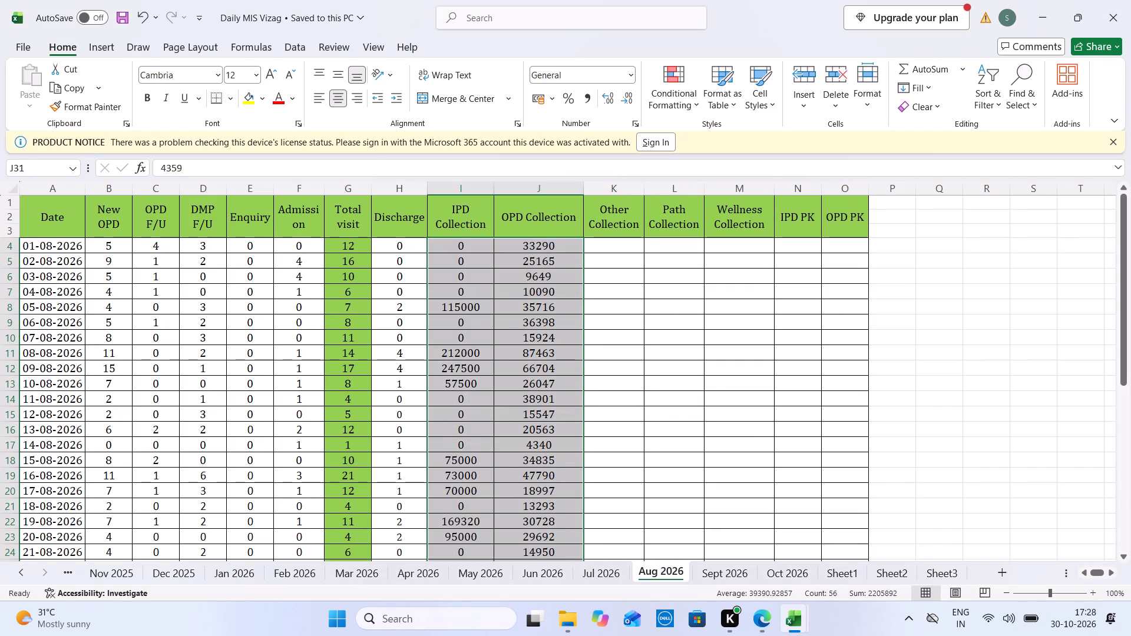
left_click_drag(122, 244, 104, 441)
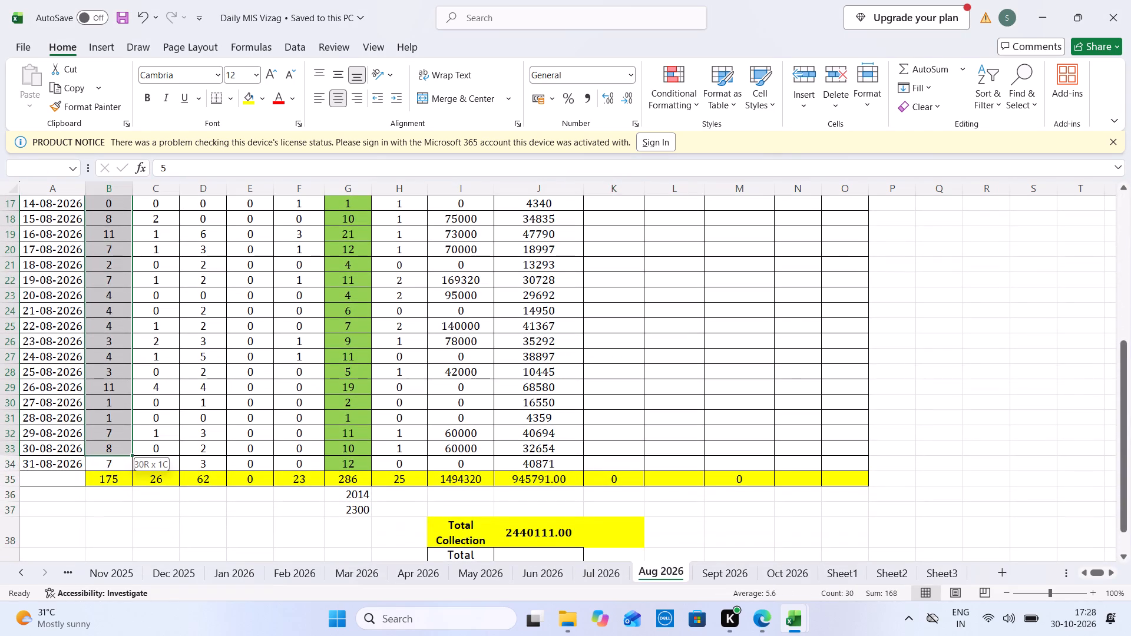
left_click_drag(104, 441, 104, 440)
key("ctrl+Tab")
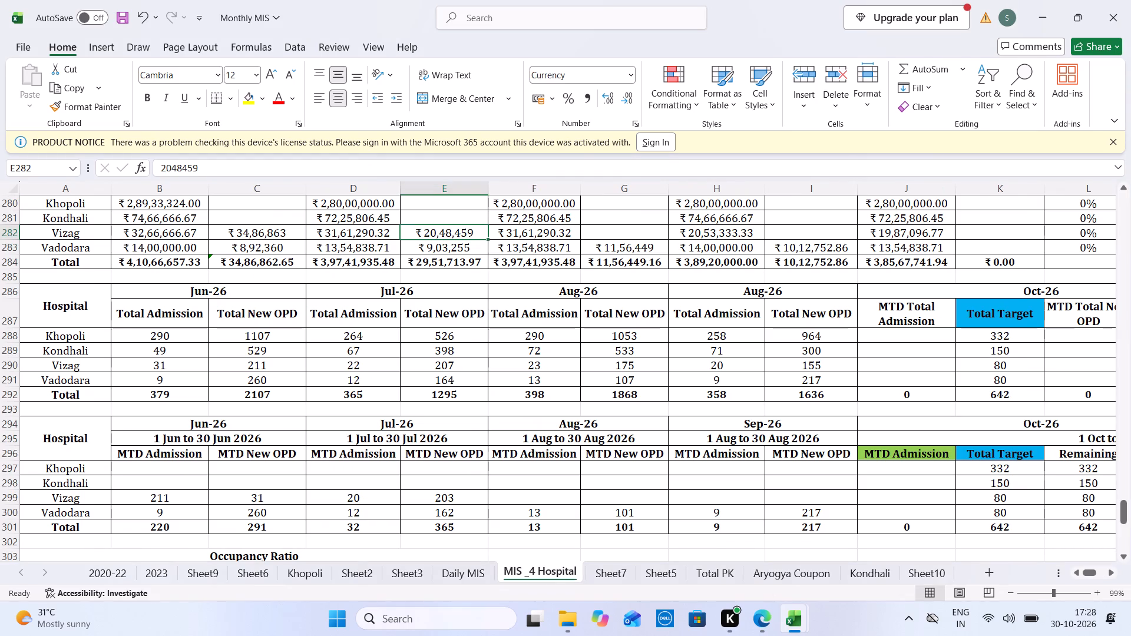
left_click(598, 492)
type("168")
key("ctrl+Tab")
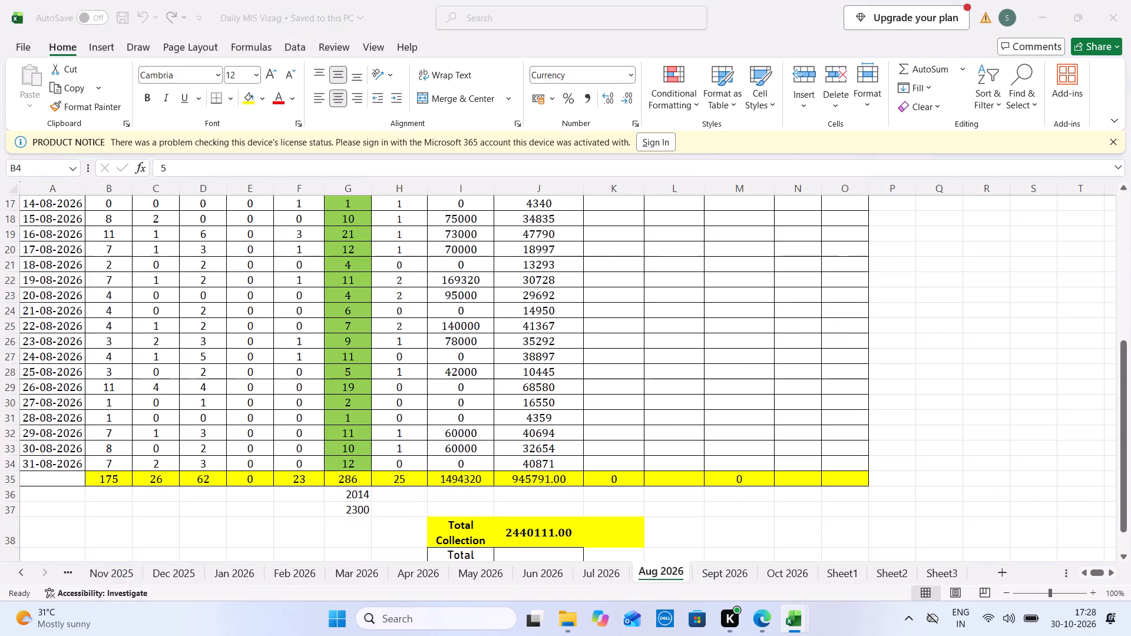
key("ctrl+Tab")
left_click(567, 502)
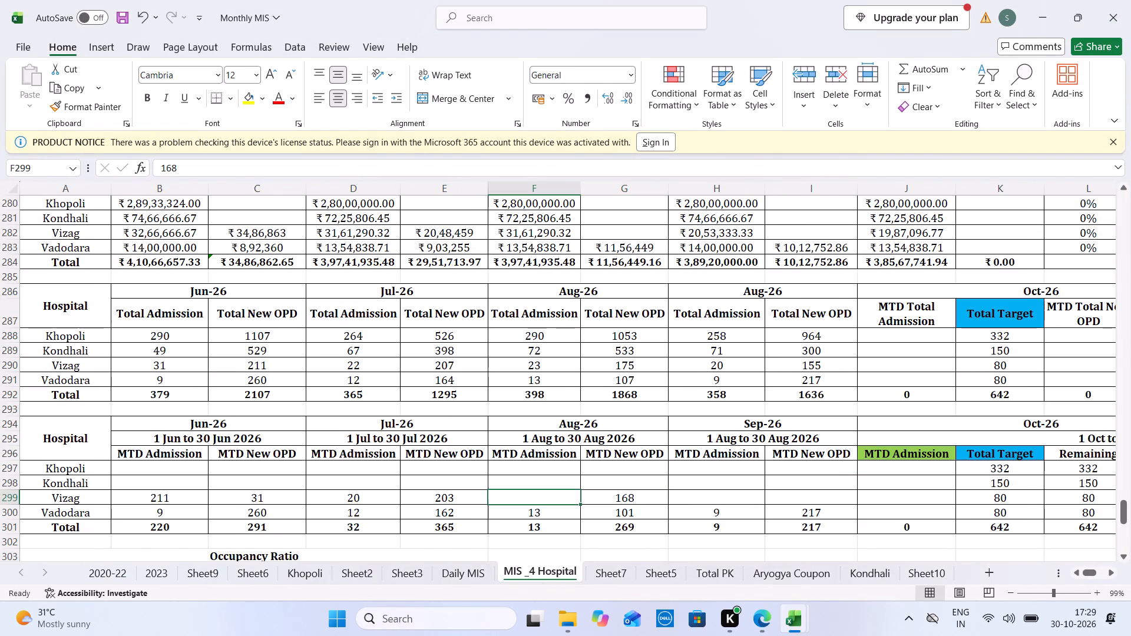
type("23")
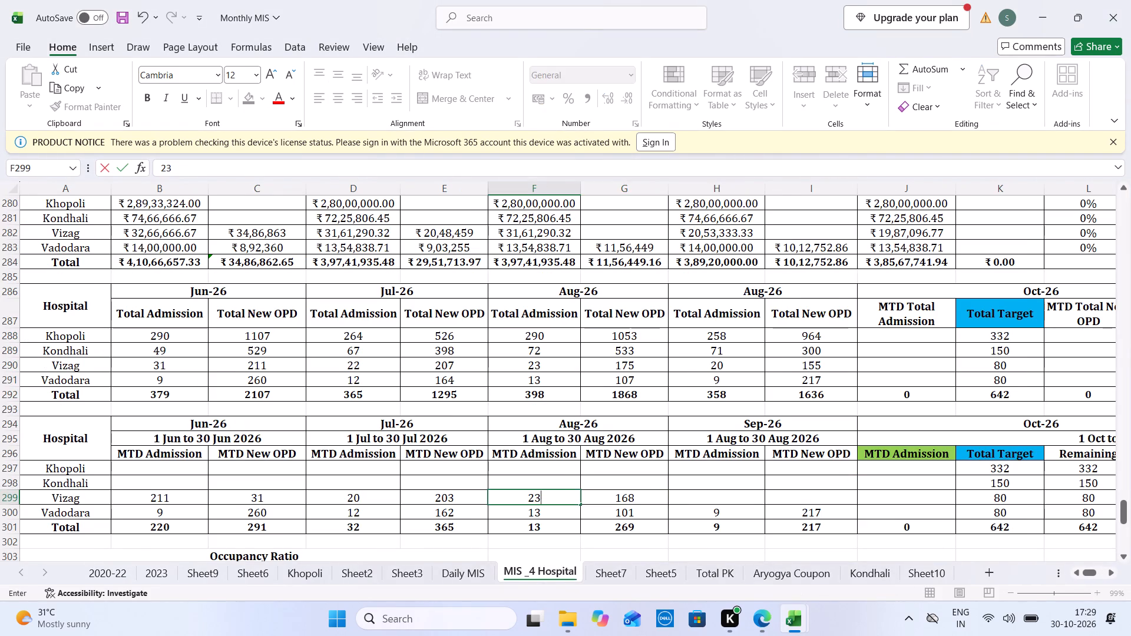
key("ctrl+Tab")
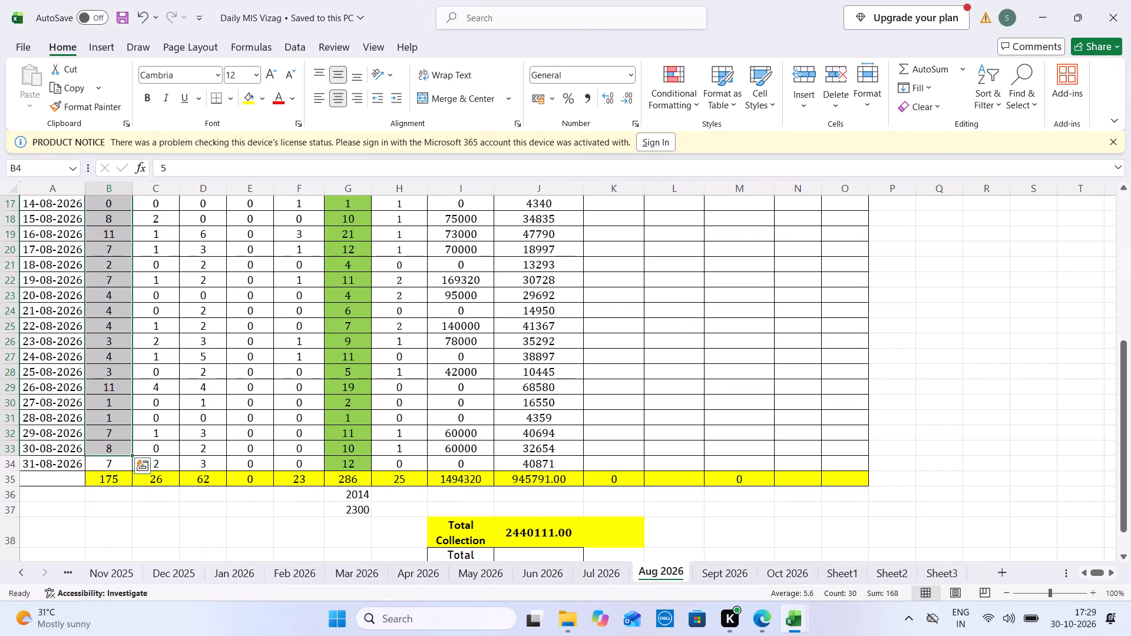
Sum Vizag's IPD and OPD Collection for 1 to 30 August and enter 2399240 as its Aug-26 MTD in the budget table.
left_click(598, 438)
left_click(553, 457)
left_click_drag(564, 450, 406, 0)
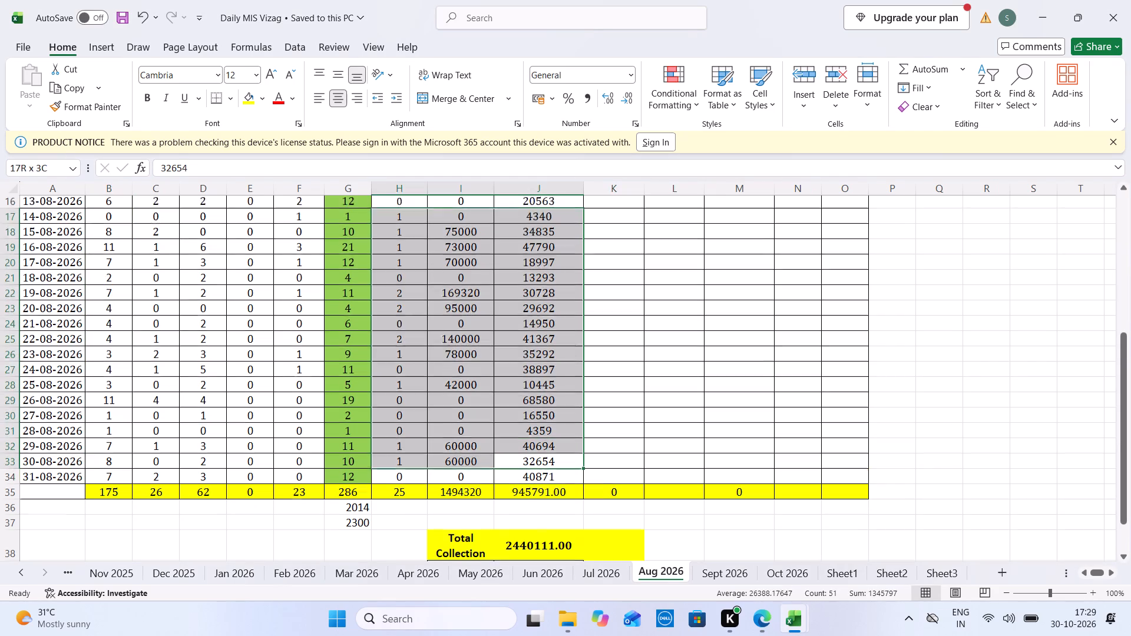
left_click_drag(406, 0, 457, 243)
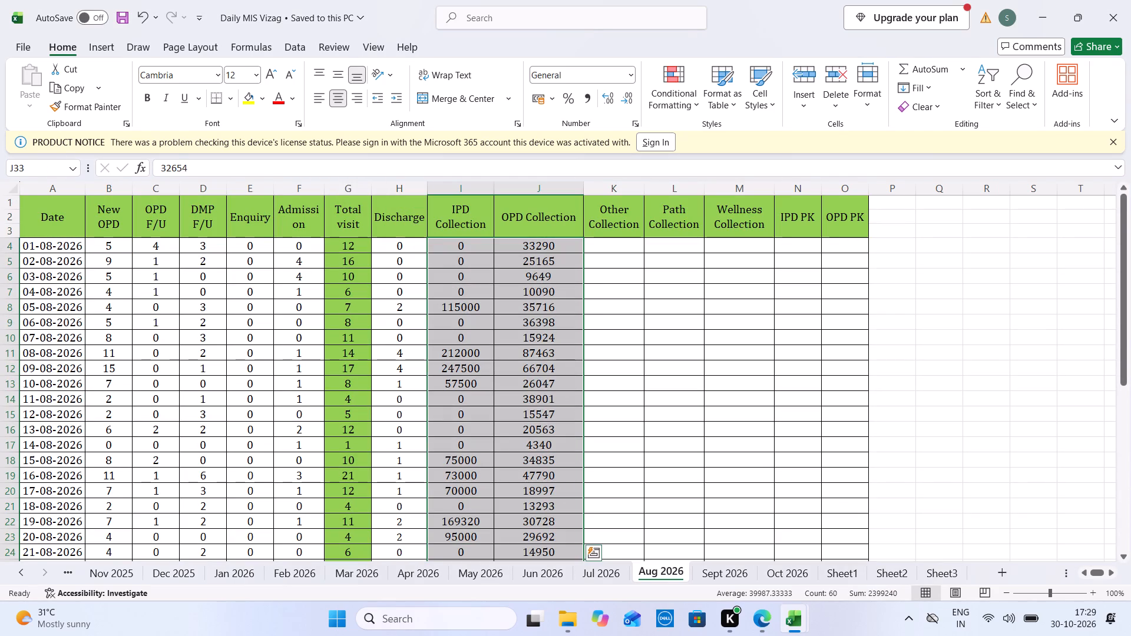
key("ctrl+Tab")
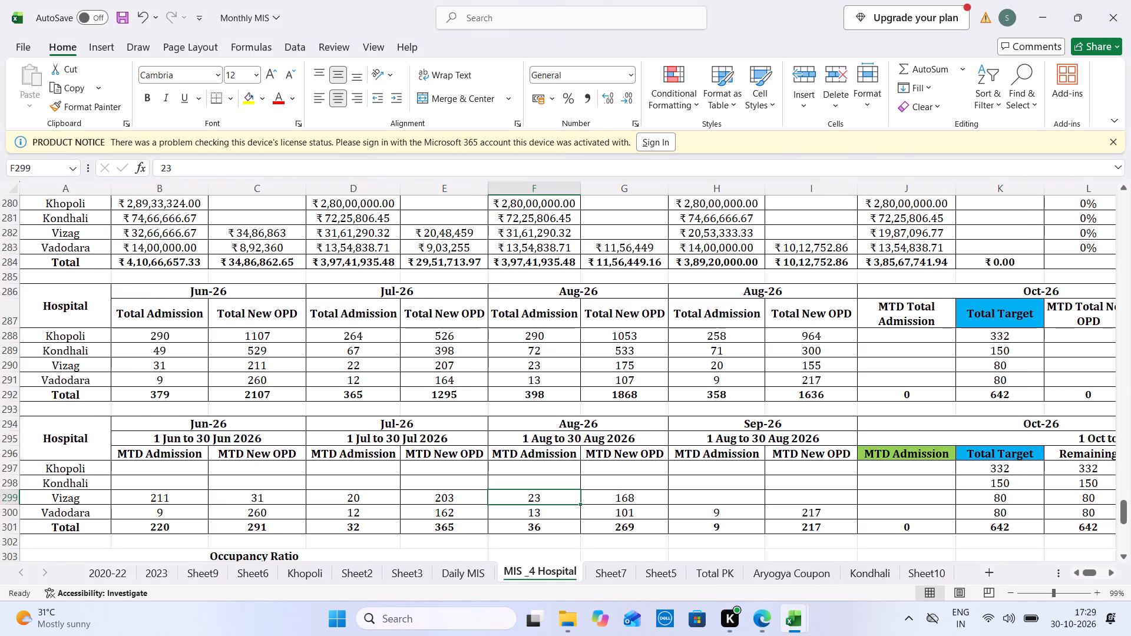
left_click(659, 241)
key("Up")
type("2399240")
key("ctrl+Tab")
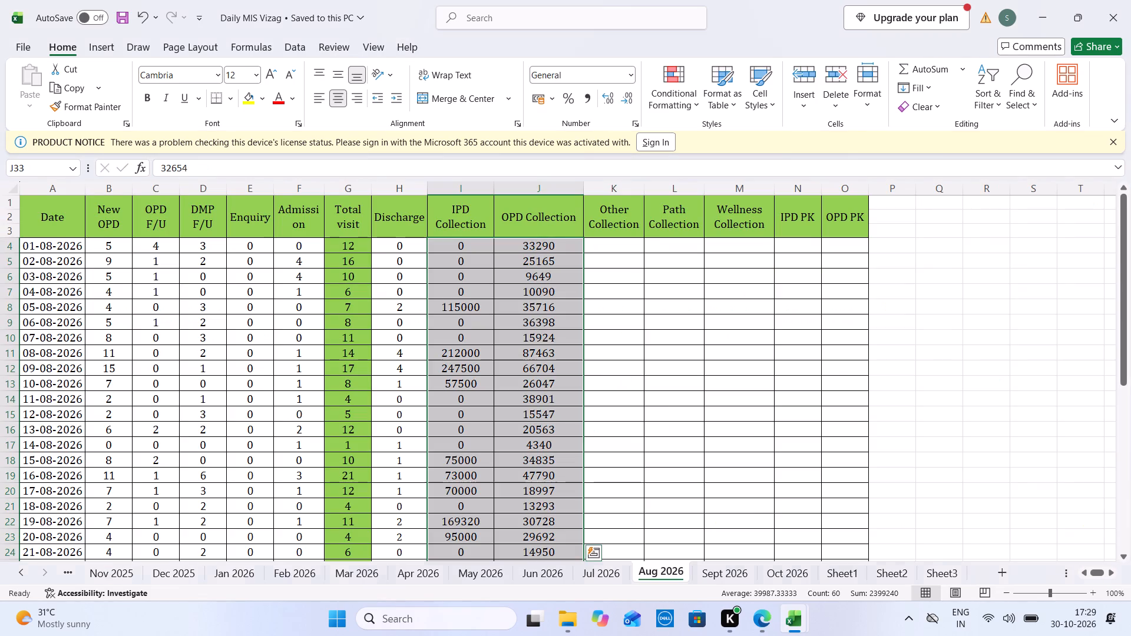
Enter Vizag's Sep-26 MTD New OPD 155 and MTD Admission 20 from the totals on its Sept 2026 sheet.
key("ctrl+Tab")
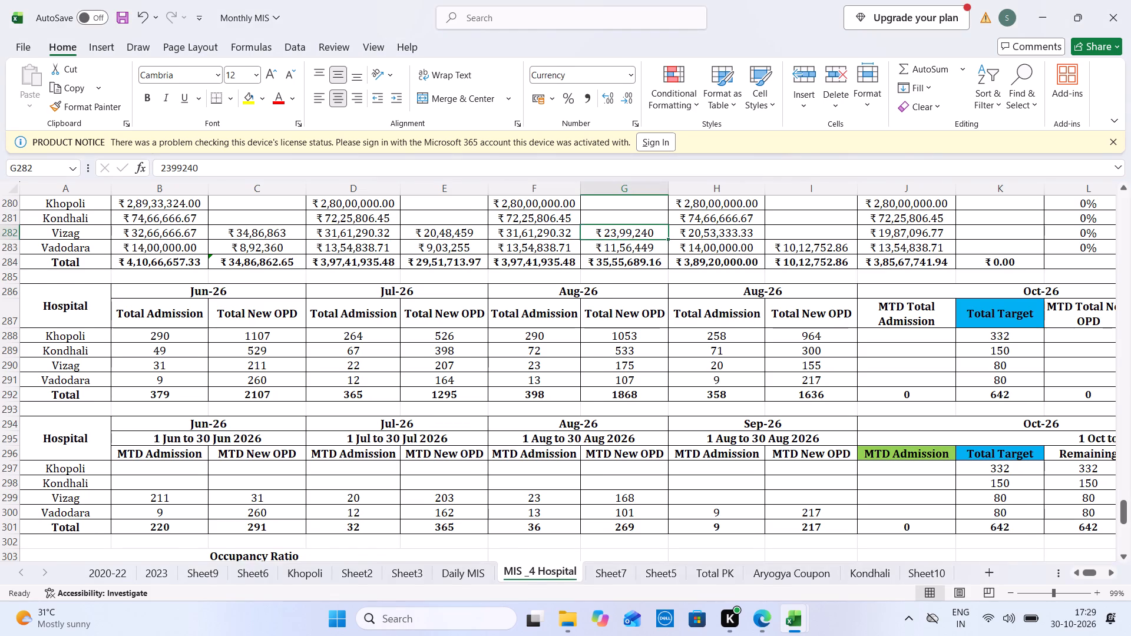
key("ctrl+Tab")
left_click(722, 561)
left_click(728, 569)
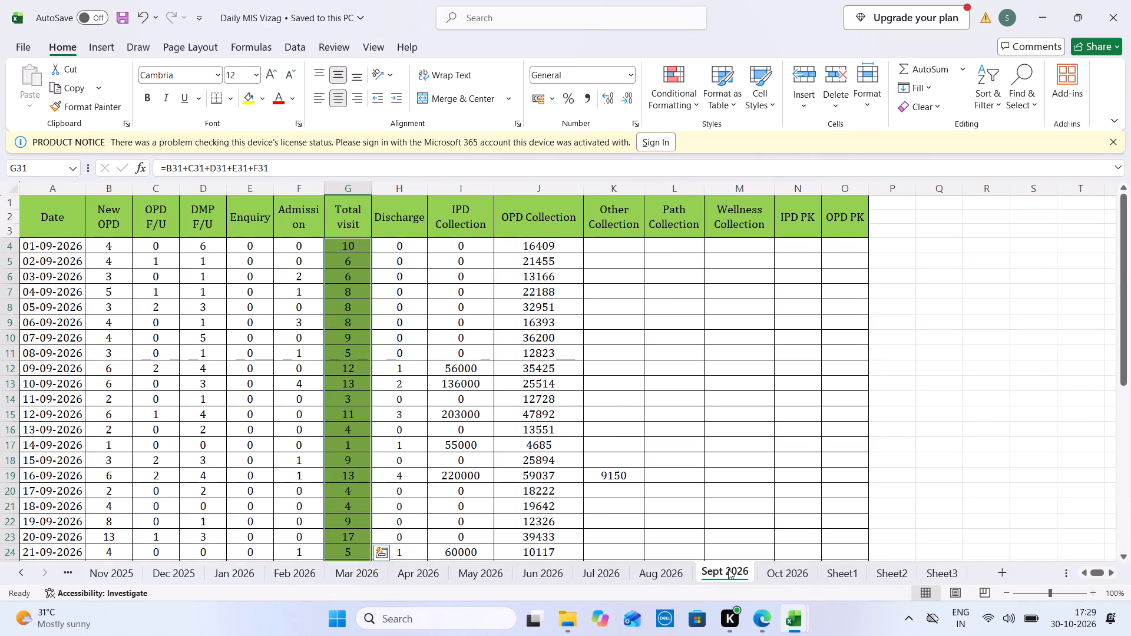
left_click_drag(1117, 263, 1129, 462)
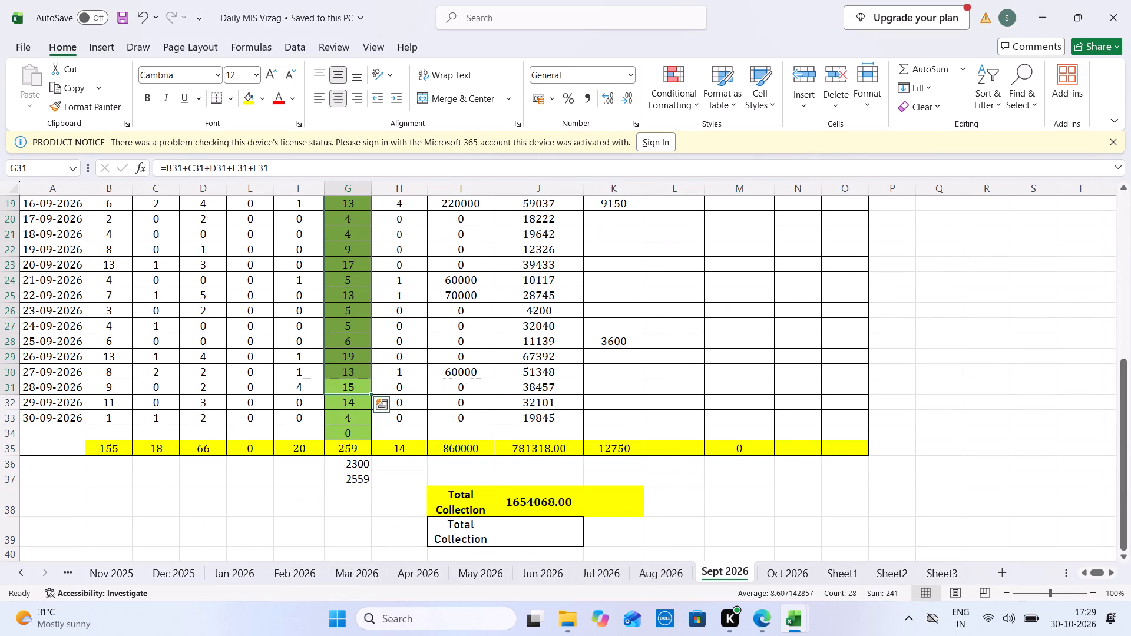
key("ctrl+Tab")
left_click(828, 497)
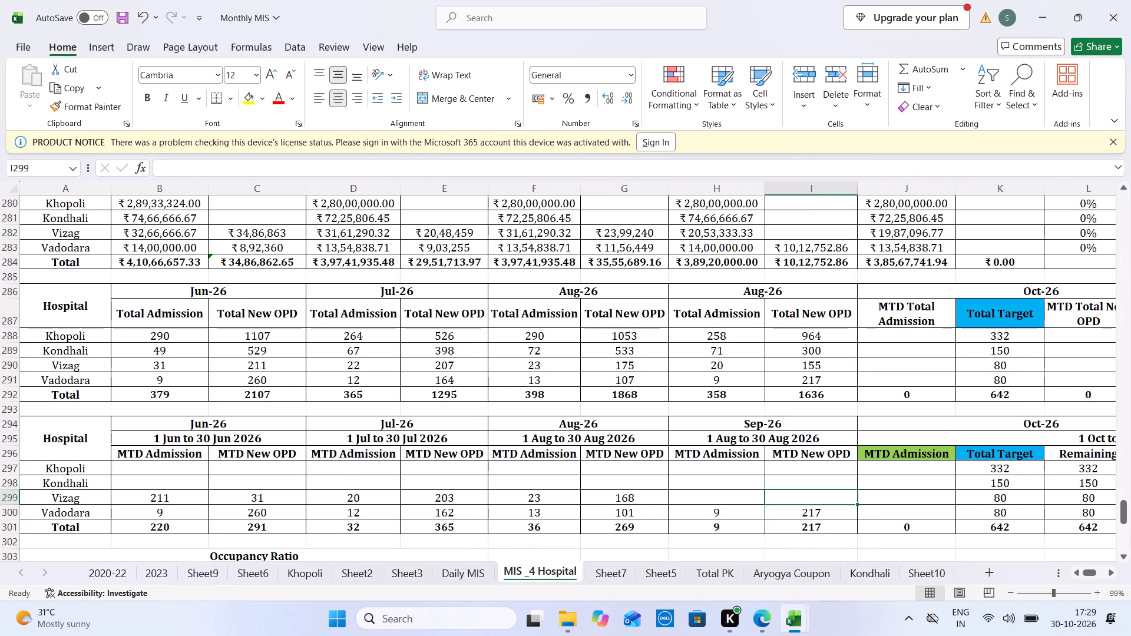
type("155")
key("Left")
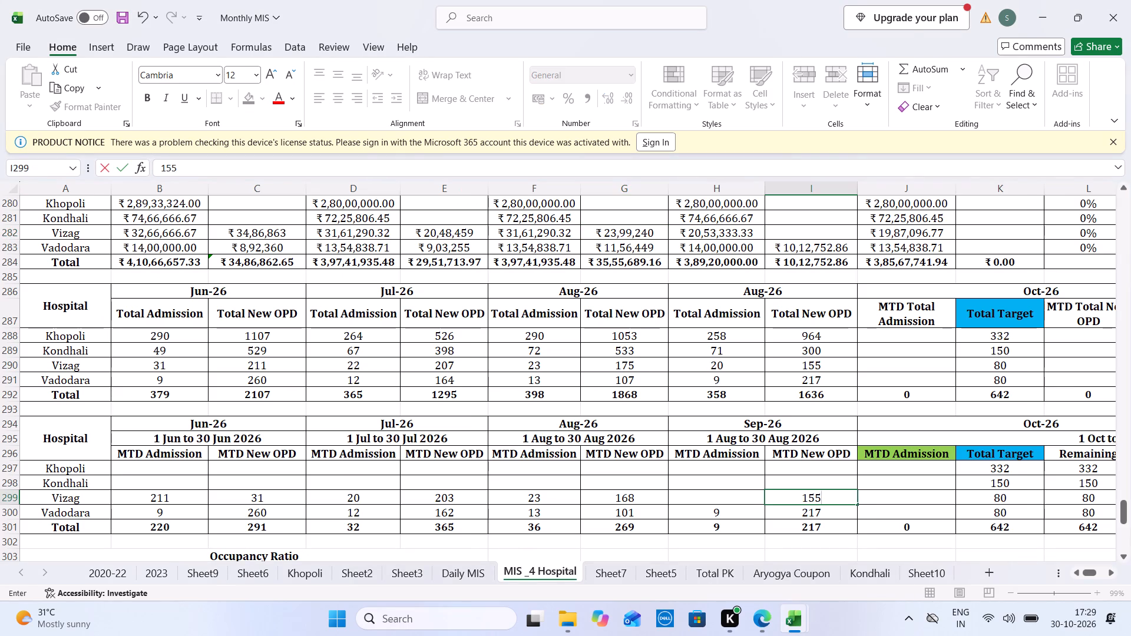
type("20")
key("ctrl+Tab")
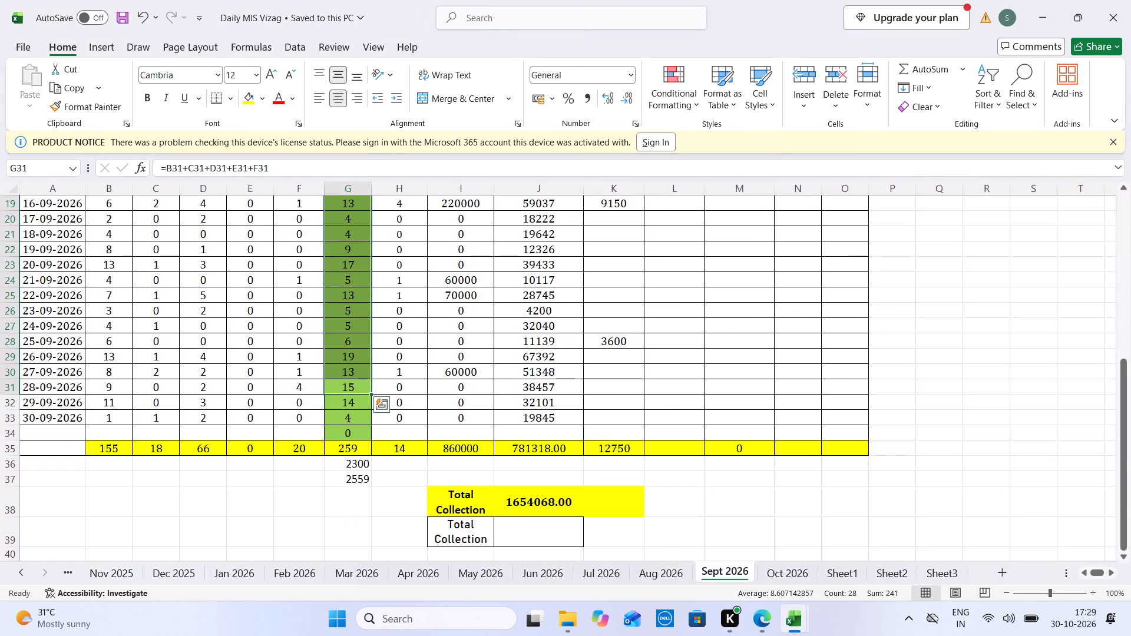
key("ctrl+Tab")
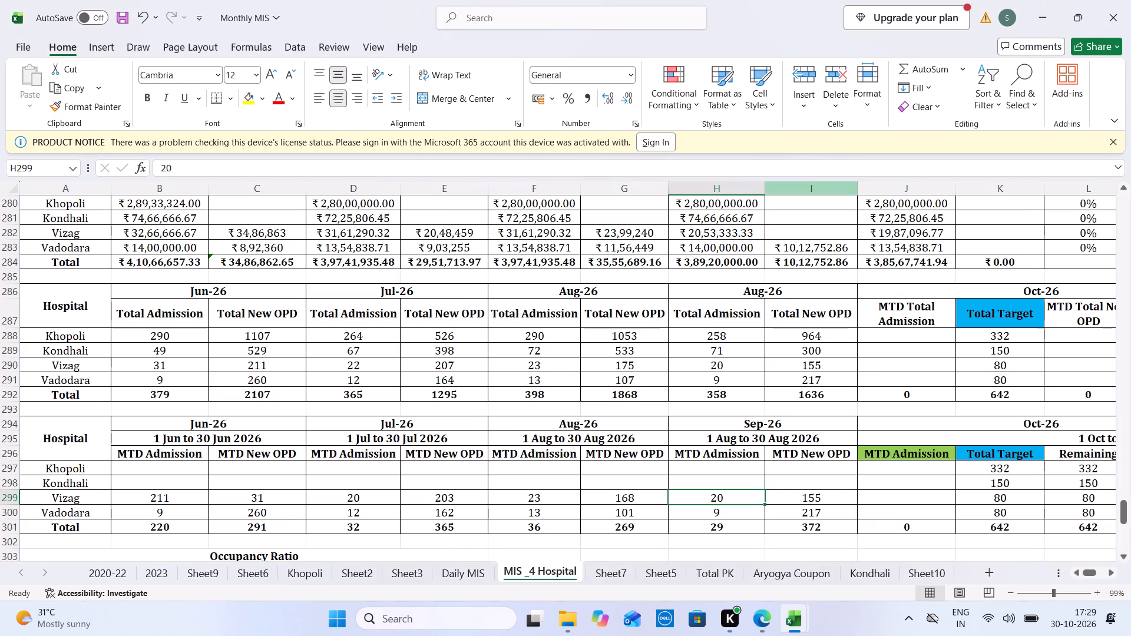
Enter the Total Collection from Vizag's Sept 2026 sheet, 1654068, as its Sep-26 MTD in the budget table.
key("ctrl+Tab")
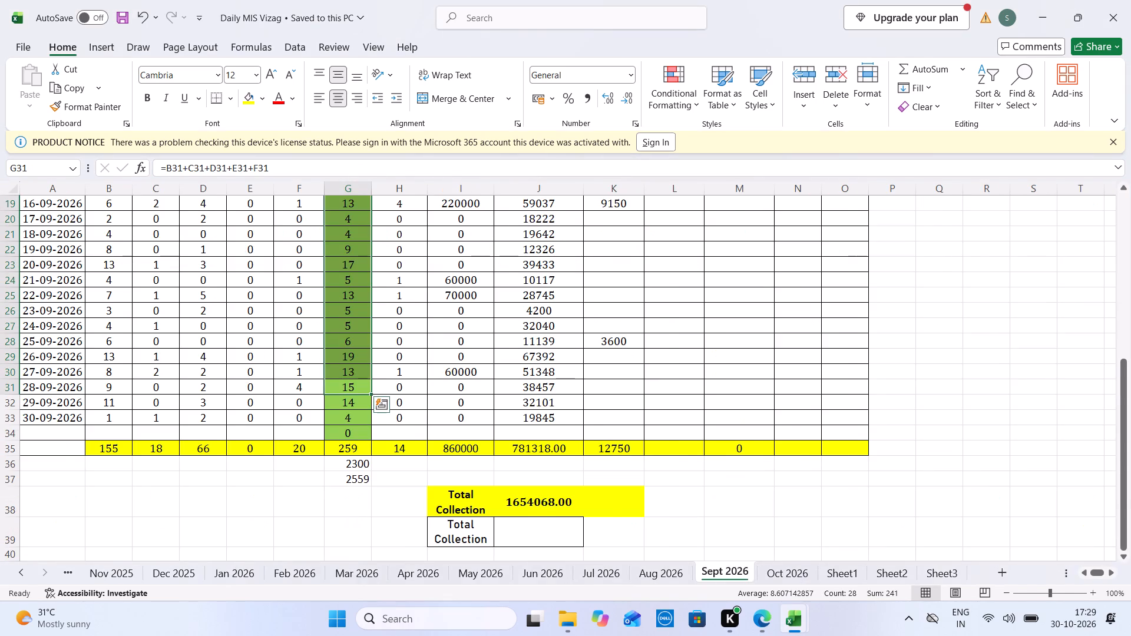
key("ctrl+Tab")
left_click(846, 226)
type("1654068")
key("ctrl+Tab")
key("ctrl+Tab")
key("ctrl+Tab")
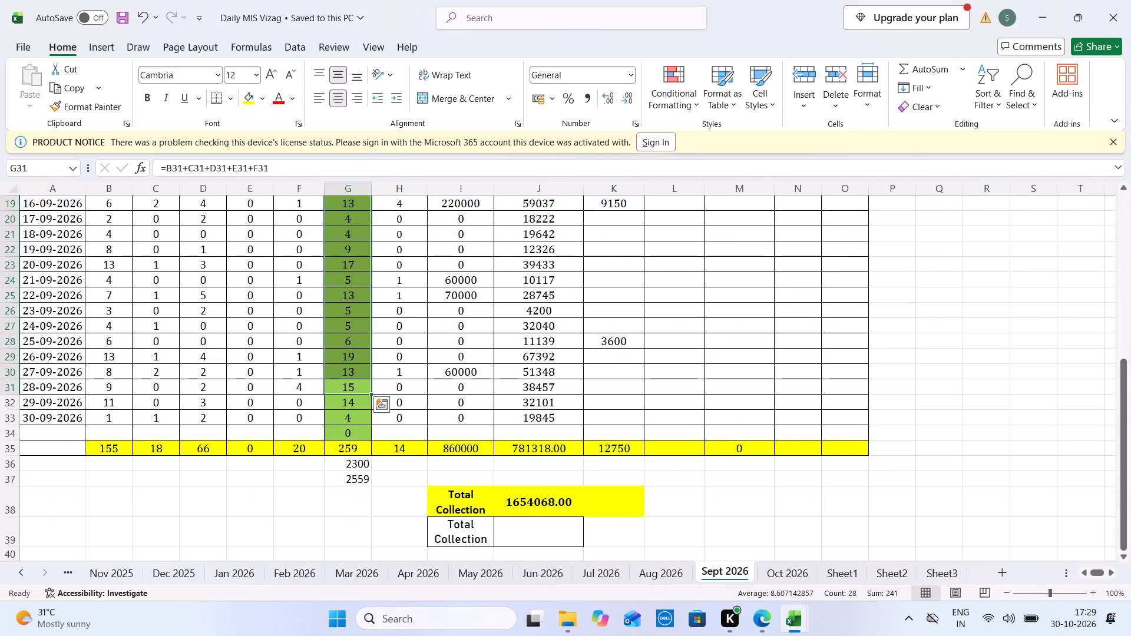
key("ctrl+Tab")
Copy Vizag's Sep-26 MTD of 1654068 into its 1 Sept to 30 Sept 2026 cell under Total Sale.
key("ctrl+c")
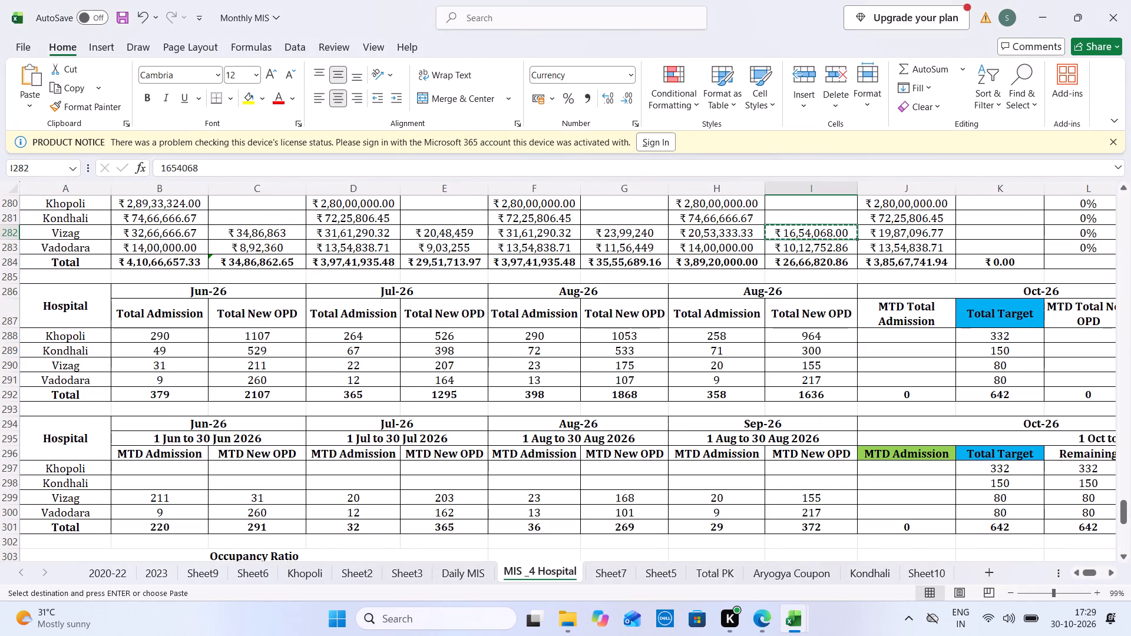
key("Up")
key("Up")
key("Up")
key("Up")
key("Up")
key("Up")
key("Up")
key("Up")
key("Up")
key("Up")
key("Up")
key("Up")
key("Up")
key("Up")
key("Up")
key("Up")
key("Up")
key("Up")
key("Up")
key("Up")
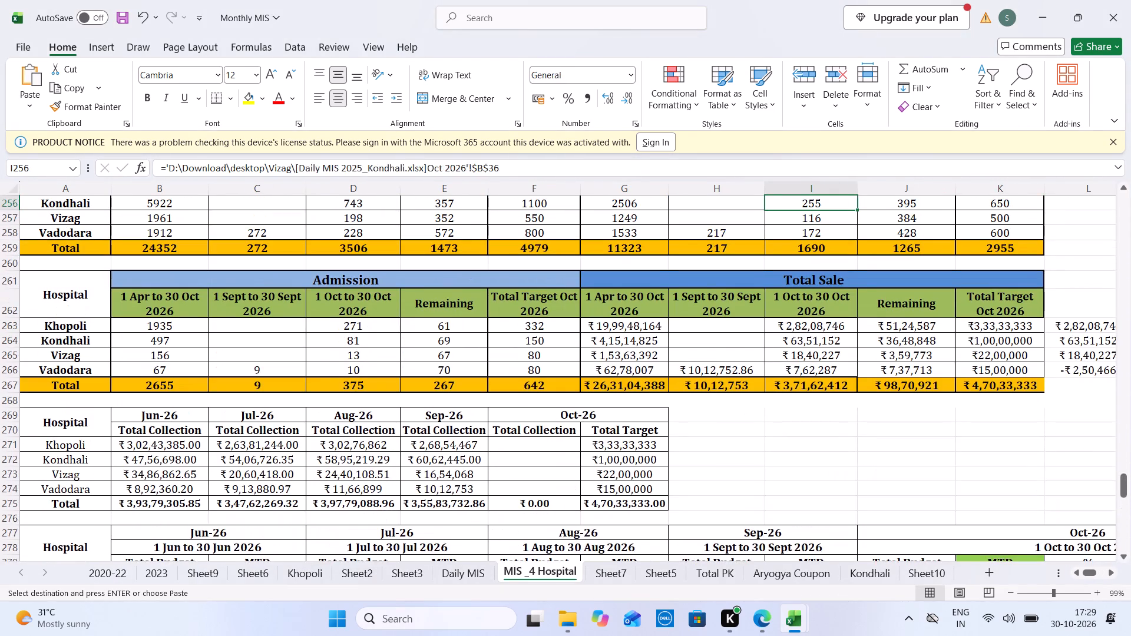
left_click(739, 354)
key("ctrl+v")
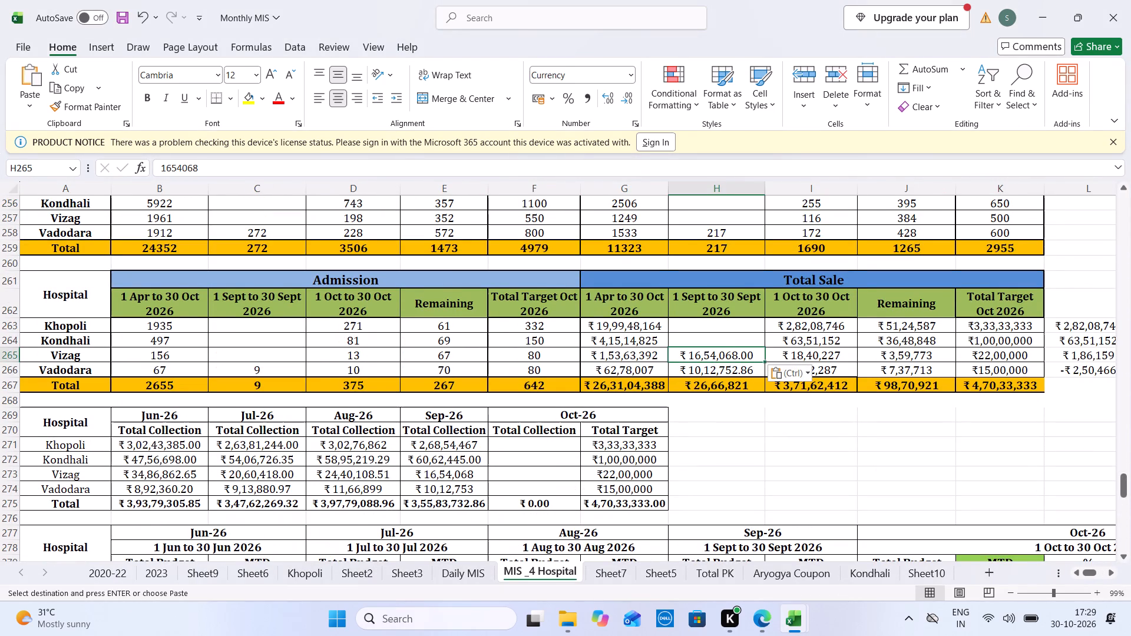
Enter Vizag's September New OPD 155 and its 1 Sept to 30 Sept 2026 Admission 20 in the upper summary tables.
left_click(714, 223)
type("155")
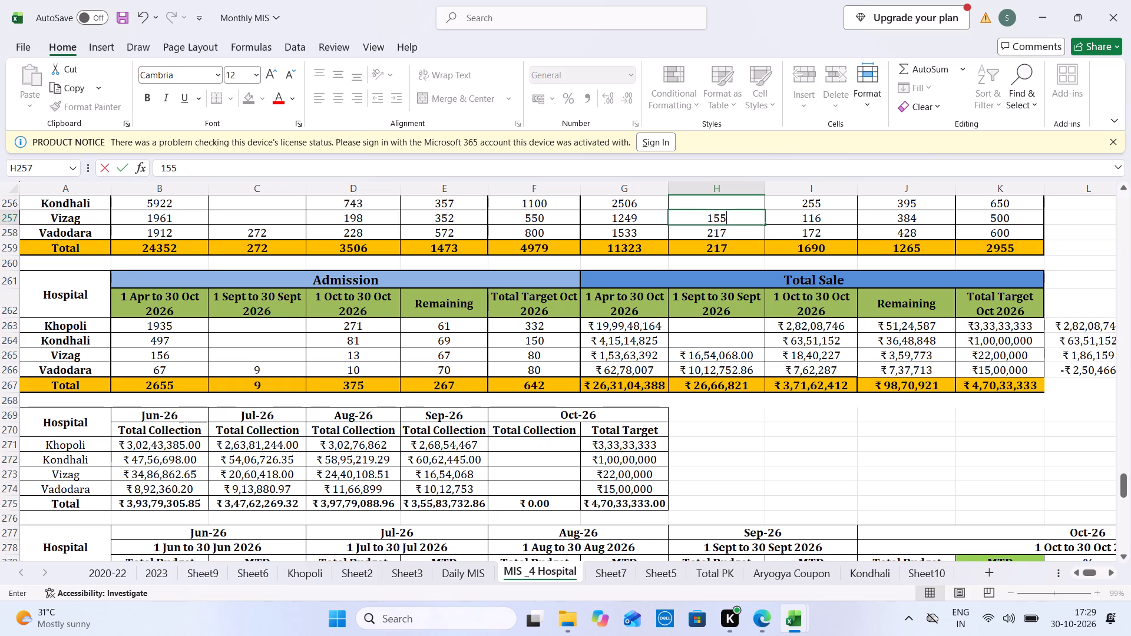
left_click(257, 221)
left_click(269, 358)
type("20")
key("ctrl+Tab")
key("ctrl+Tab")
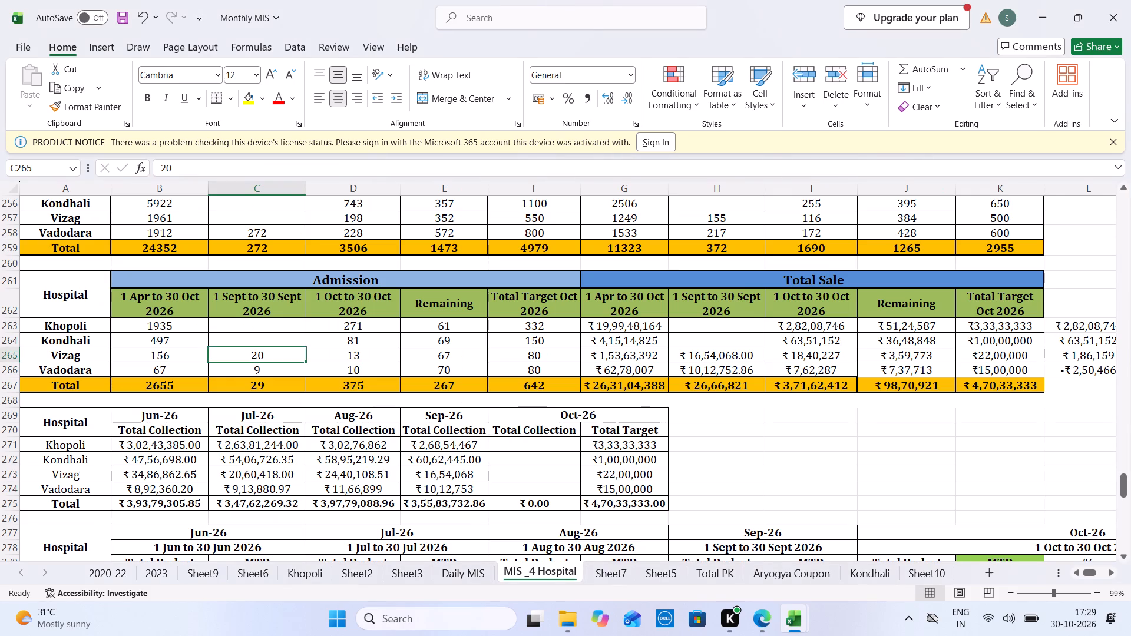
Enter Vizag's September total visits, 259, from its Sept 2026 sheet in the upper summary table and save the Monthly MIS workbook.
left_click(279, 213)
key("ctrl+Tab")
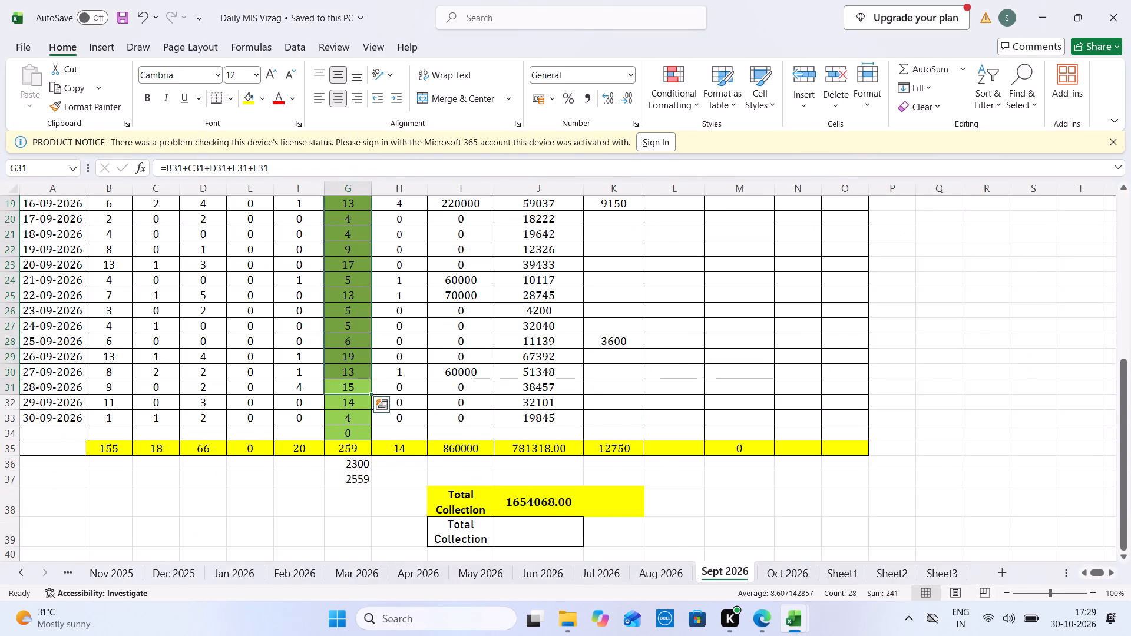
key("ctrl+Tab")
type("259")
key("ctrl+Tab")
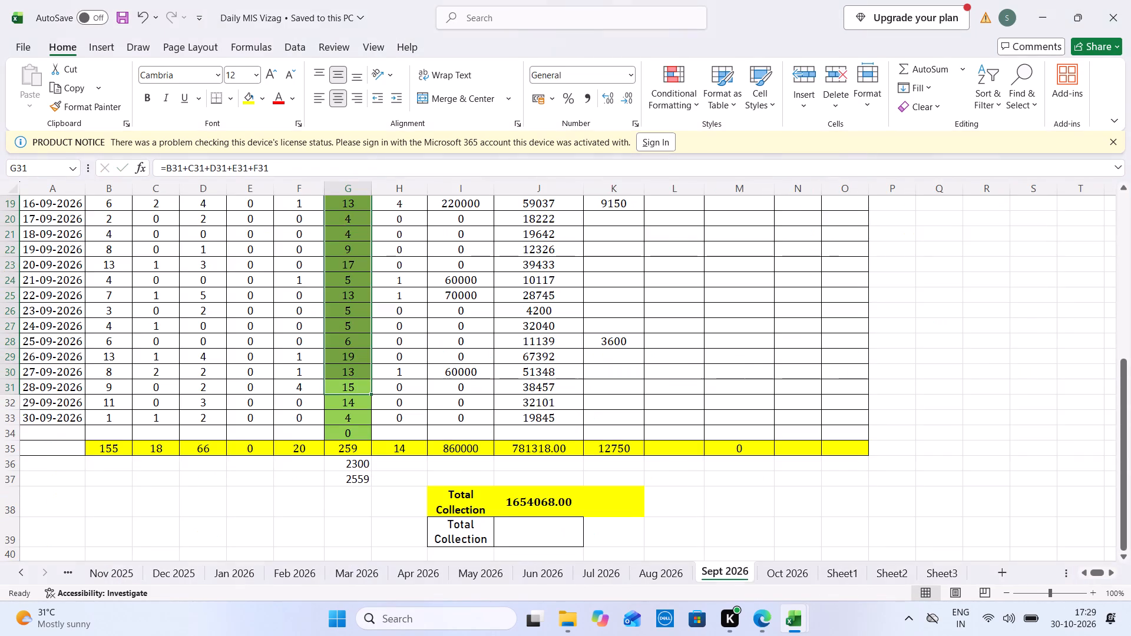
key("ctrl+Tab")
key("ctrl+s")
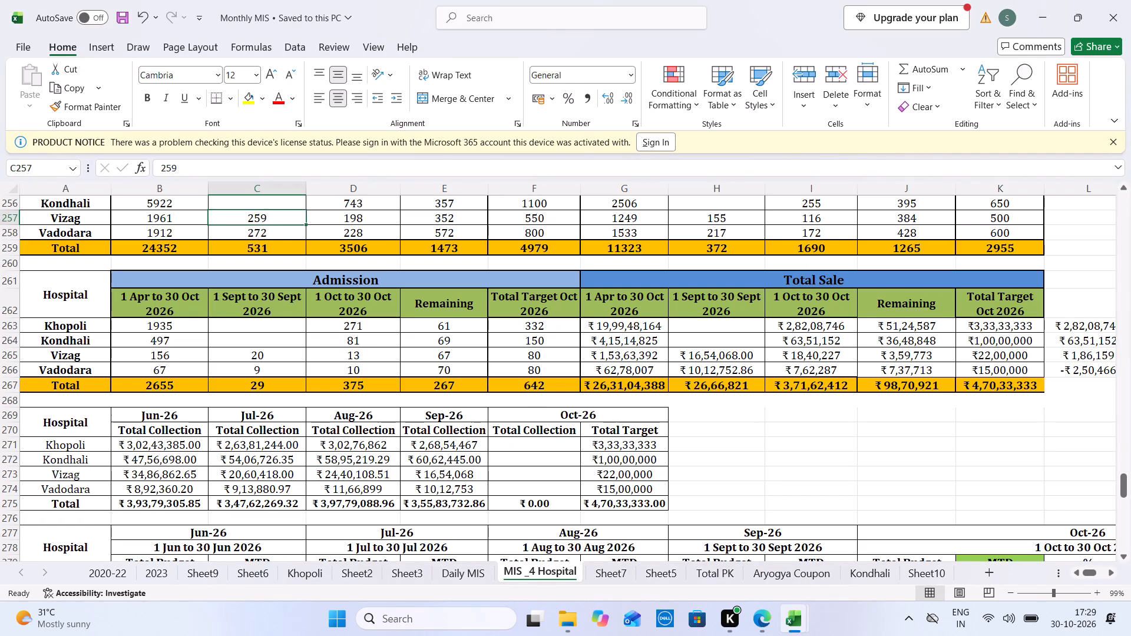
Close the Daily MIS Vizag workbook and open Daily MIS 2025_Kondhali from the Vizag folder.
key("Down")
key("Down")
key("Down")
key("Down")
key("Down")
key("Down")
key("Down")
key("Down")
key("Down")
key("Down")
key("Down")
key("Down")
key("Down")
key("Down")
key("Down")
key("Down")
key("Down")
key("Down")
key("Down")
key("Down")
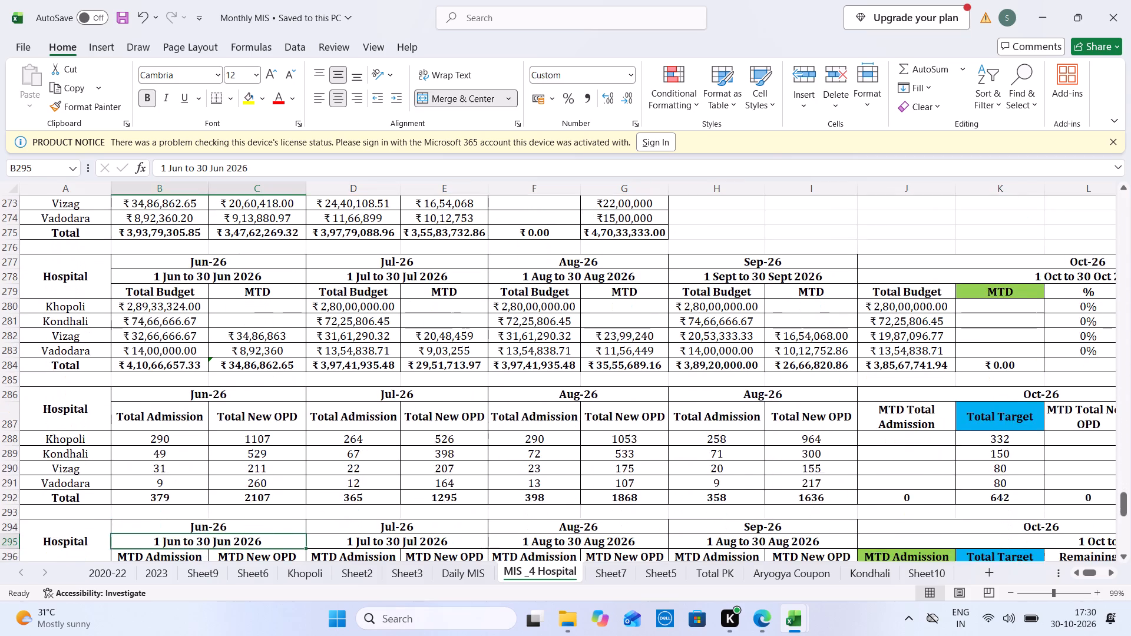
key("Down")
key("Down")
key("Down")
key("Down")
key("Down")
key("Down")
key("Down")
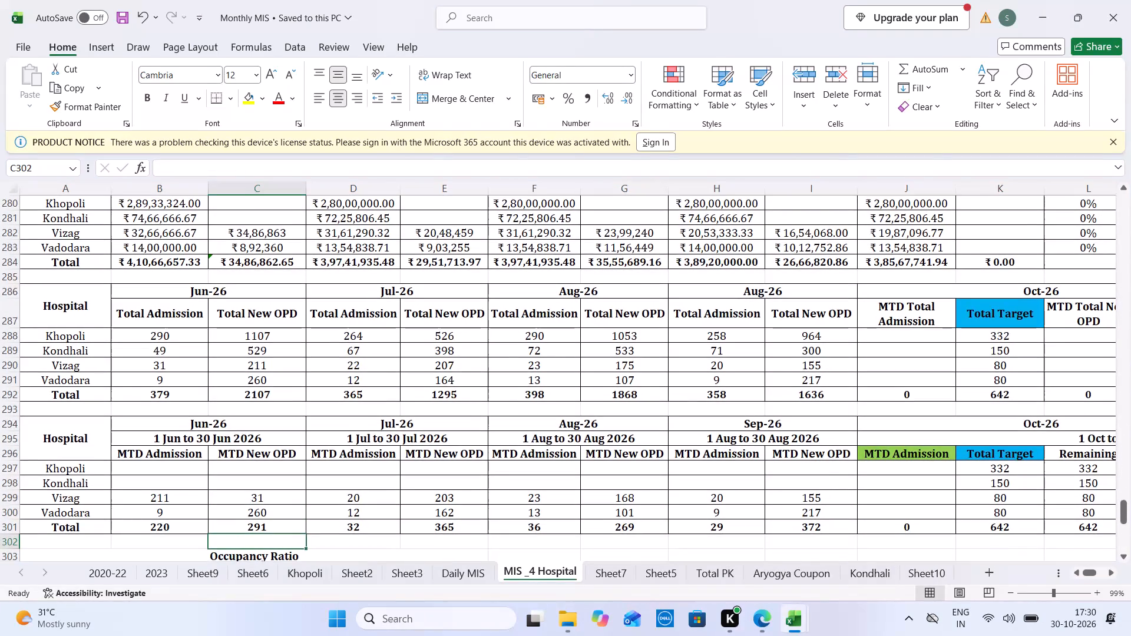
key("ctrl+Tab")
left_click(1130, 0)
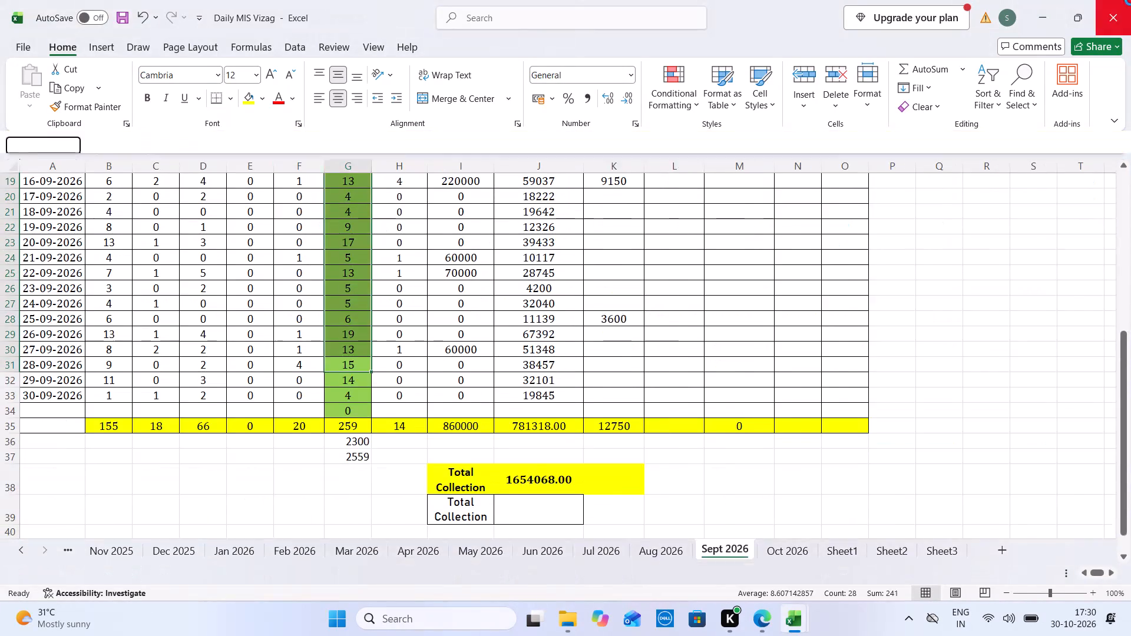
left_click(567, 625)
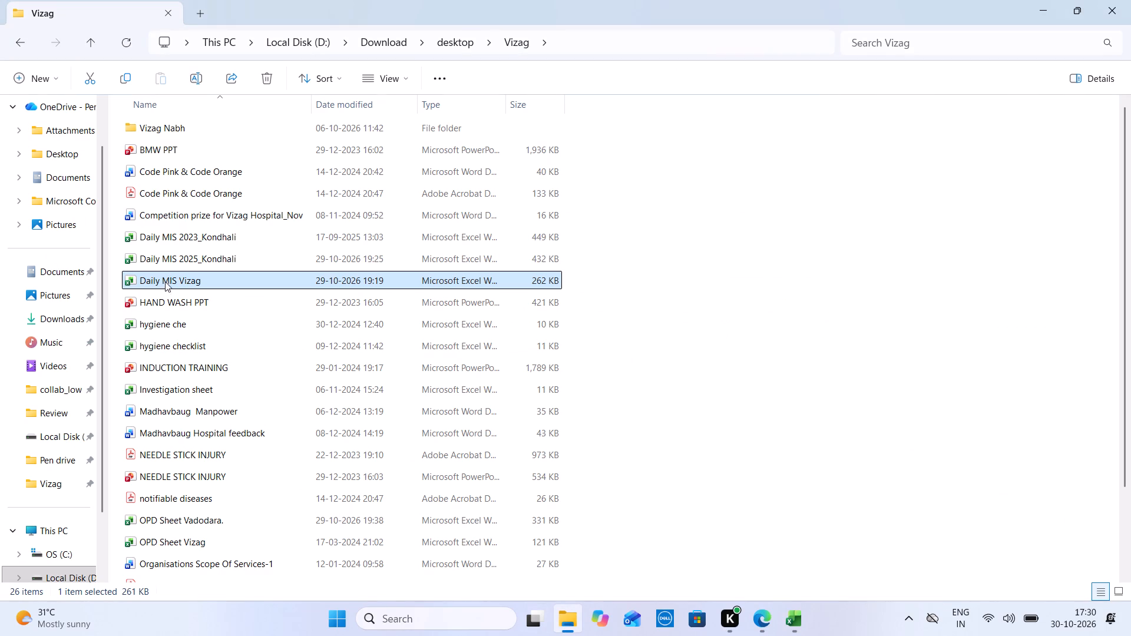
double_click(216, 253)
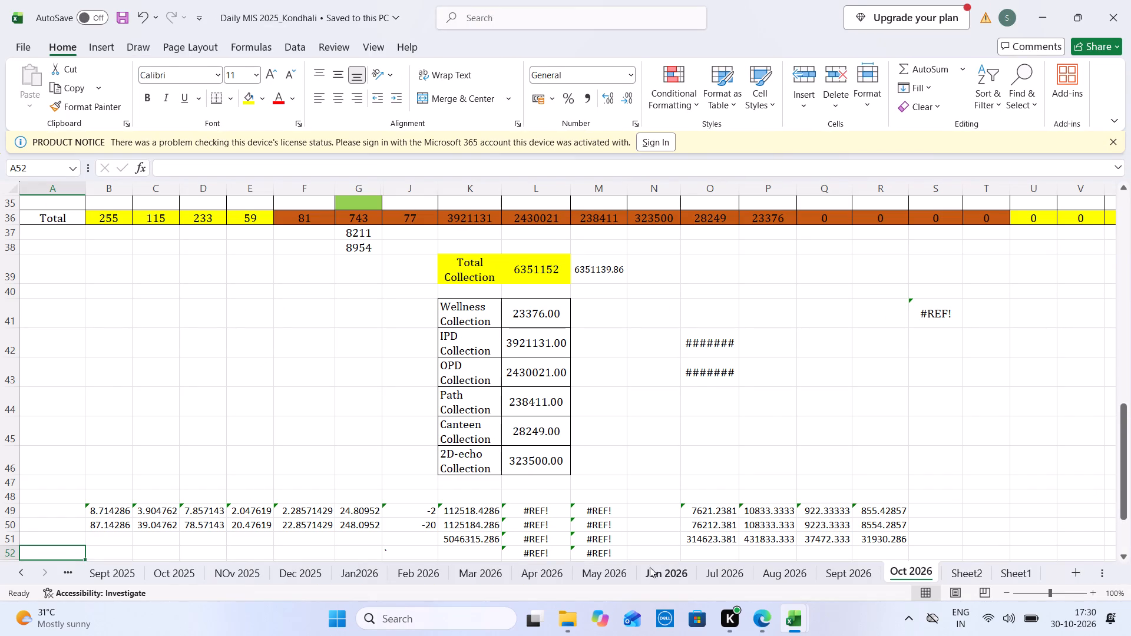
Enter Kondhali's Jun-26 MTD New OPD 529 and MTD Admission 49 from the totals on its Jun 2026 sheet.
left_click(677, 574)
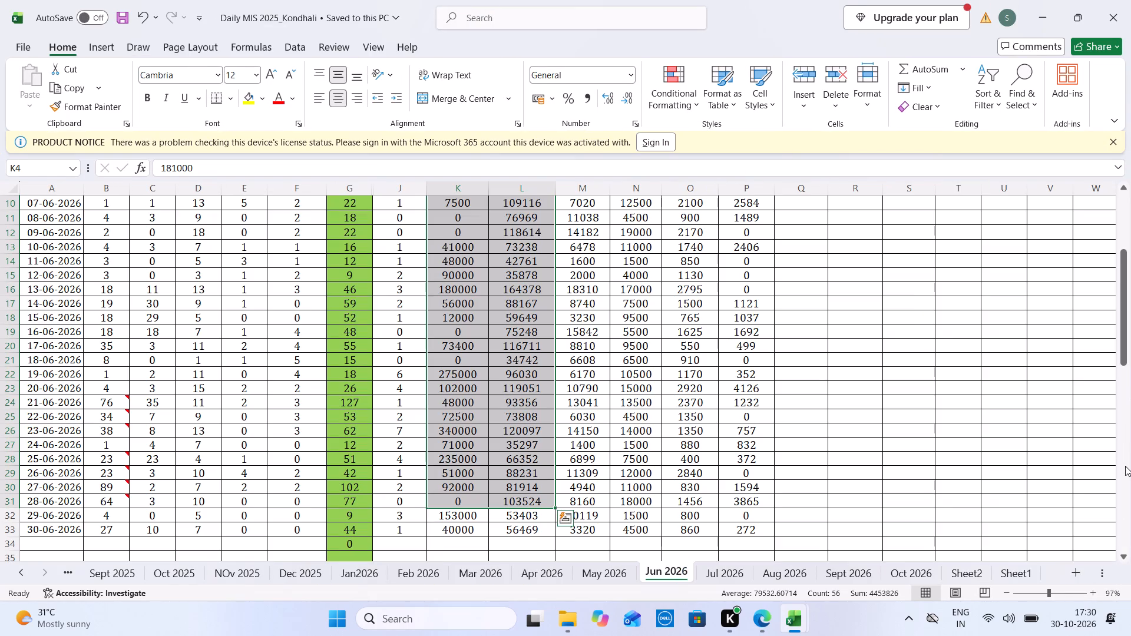
left_click(1125, 466)
key("ctrl+Tab")
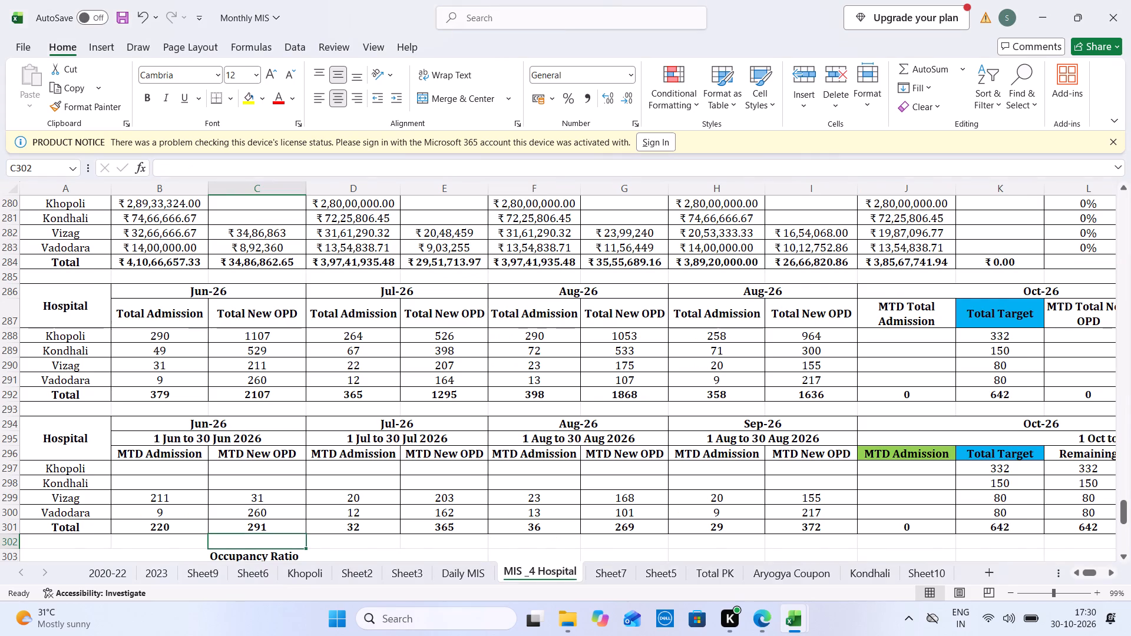
left_click(283, 484)
key("ctrl+Tab")
key("ctrl+Tab")
type("529")
key("Left")
type("49")
key("ctrl+Tab")
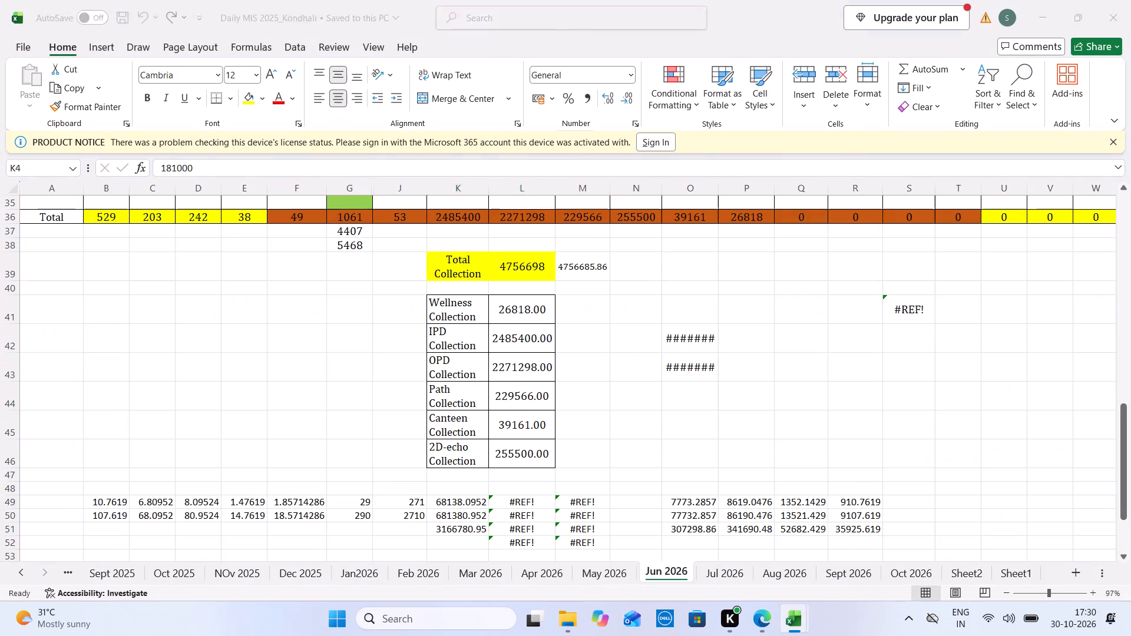
key("ctrl+Tab")
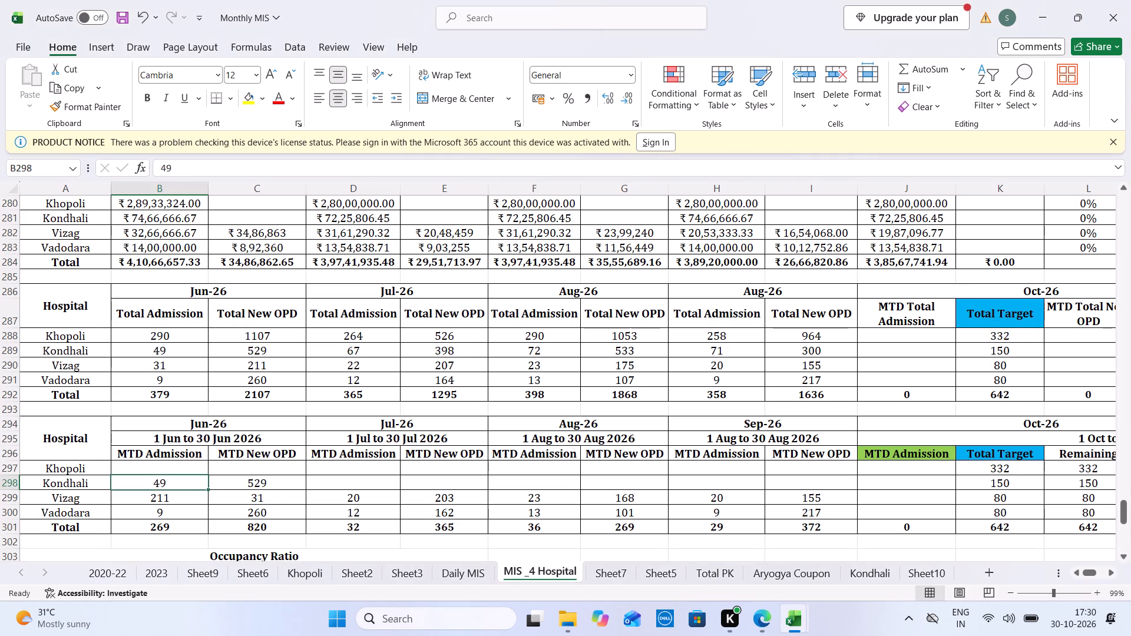
Enter the Total Collection from Kondhali's Jun 2026 sheet, 4756698, as its Jun-26 MTD in the budget table.
left_click(267, 213)
key("ctrl+Tab")
key("ctrl+Tab")
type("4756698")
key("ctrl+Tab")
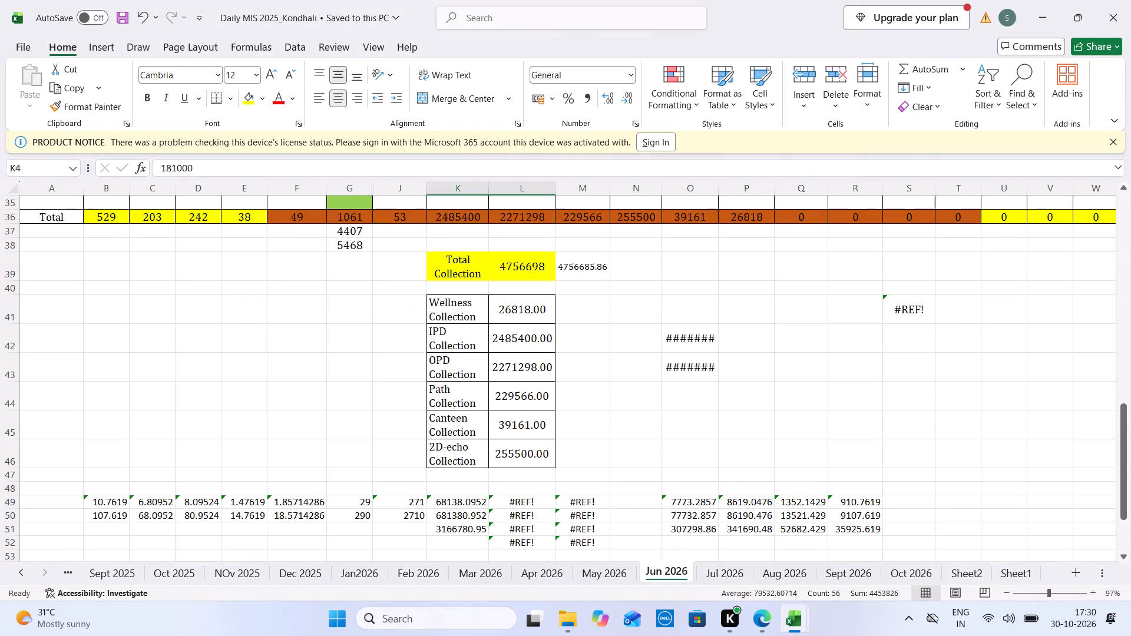
Sum Kondhali's New OPD for 1 to 30 July on its Jul 2026 sheet and enter 392 as its Jul-26 MTD New OPD.
left_click(730, 563)
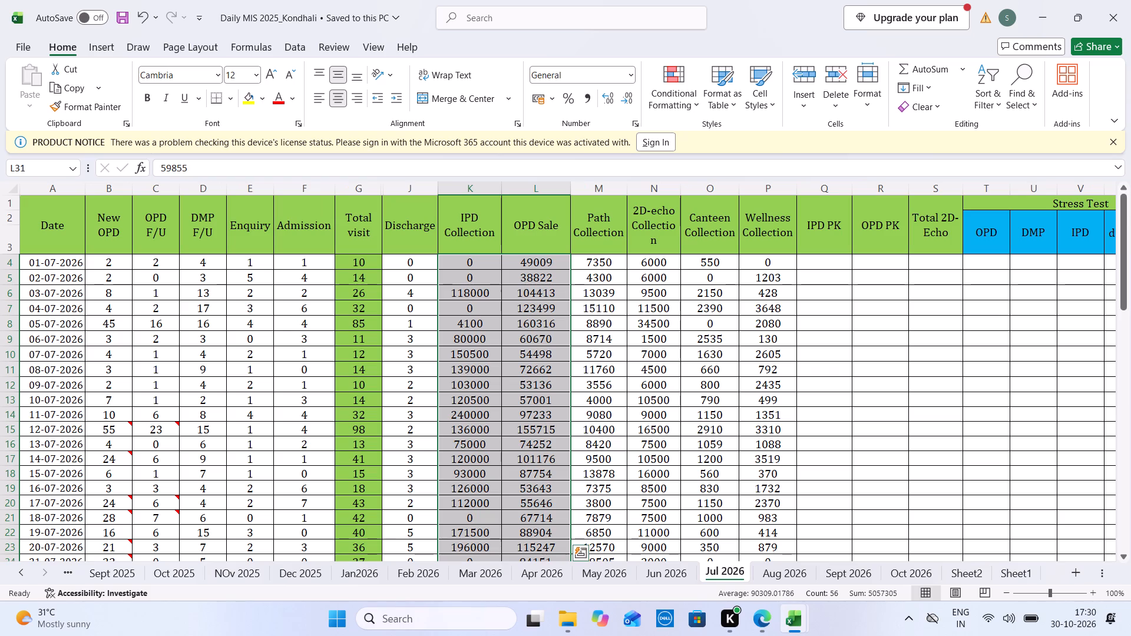
left_click_drag(1116, 244, 1122, 479)
left_click_drag(1125, 267, 1125, 389)
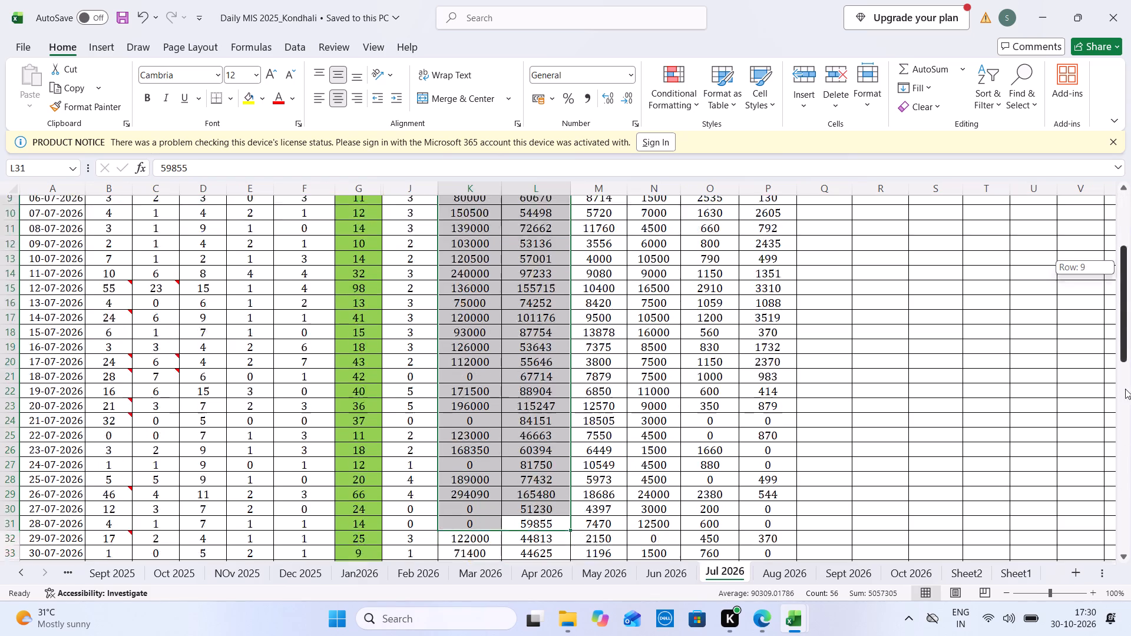
left_click_drag(1125, 389, 1130, 419)
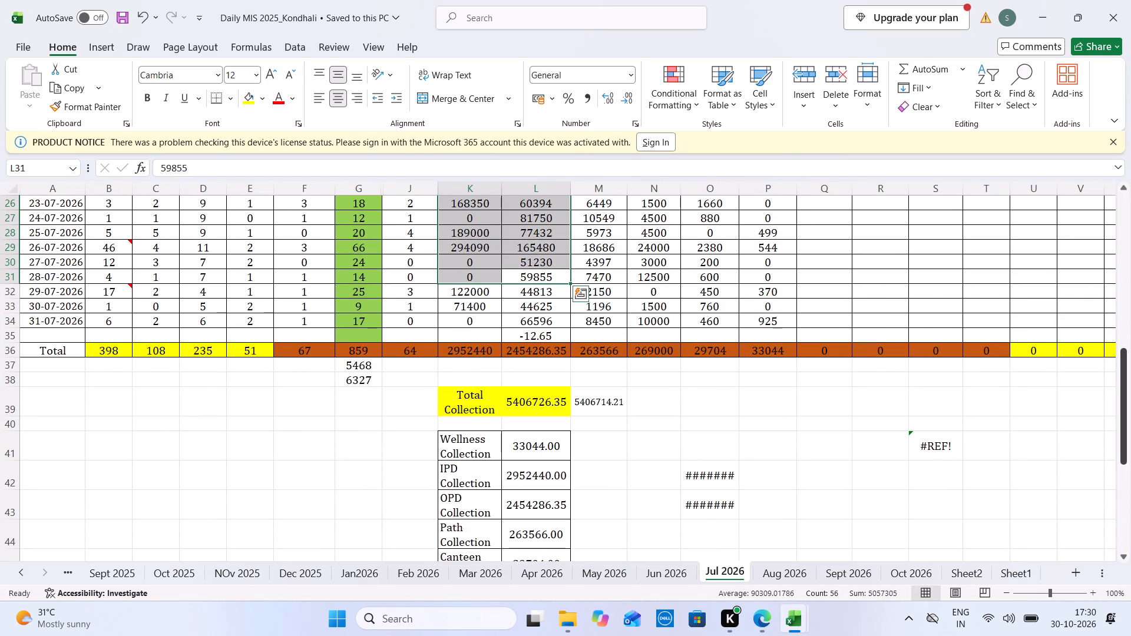
left_click_drag(118, 309, 117, 255)
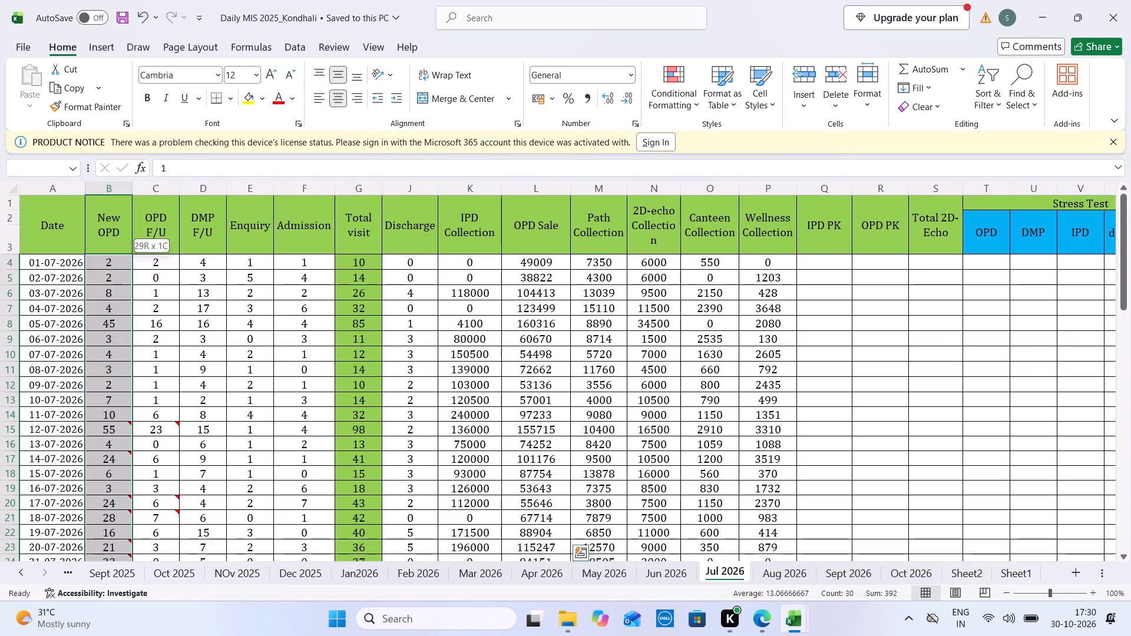
left_click_drag(117, 255, 115, 261)
key("ctrl+Tab")
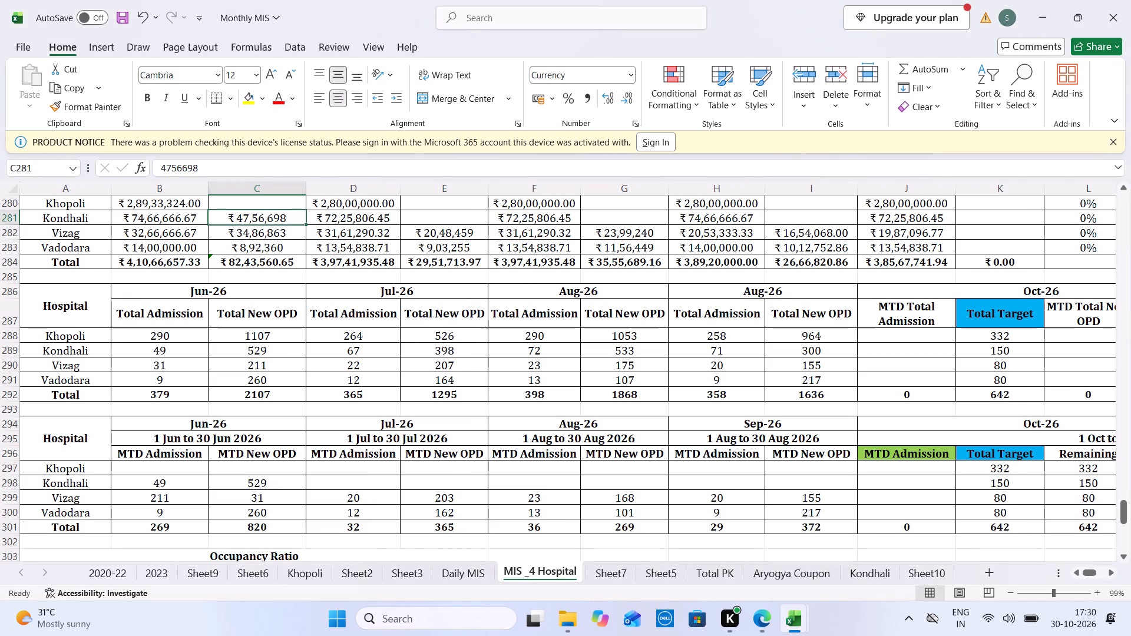
left_click(447, 465)
key("Down")
type("392")
Enter 66 as Kondhali's Jul-26 MTD Admission, leaving out 31 July from its Jul 2026 sheet.
key("ctrl+Tab")
key("Down")
key("Down")
key("Down")
key("Down")
key("Down")
key("Down")
key("Down")
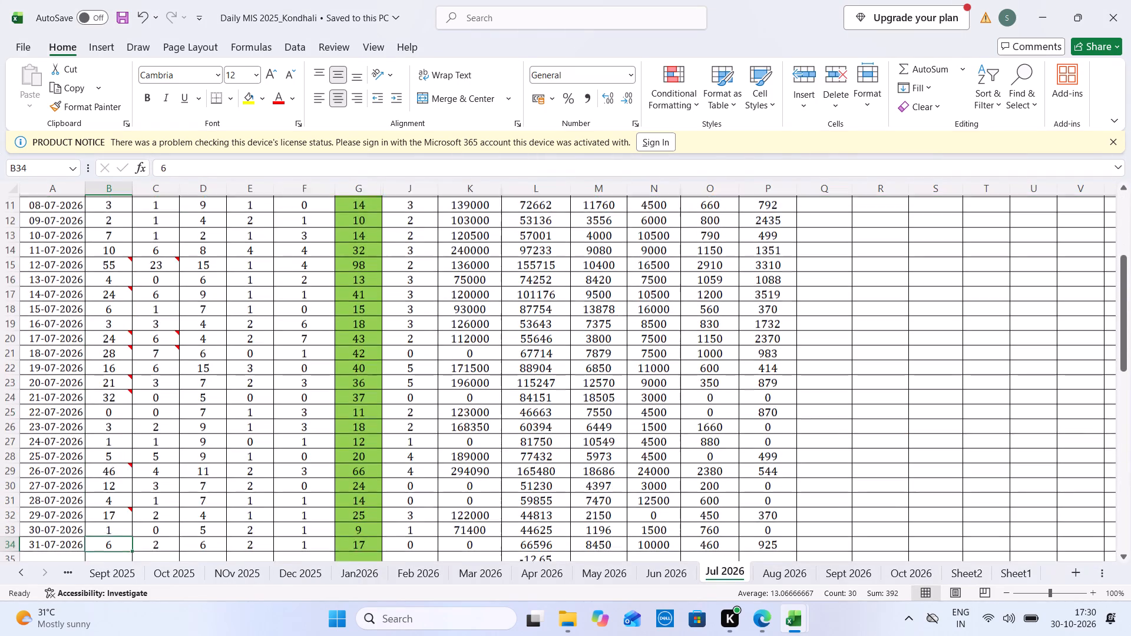
key("ctrl+Tab")
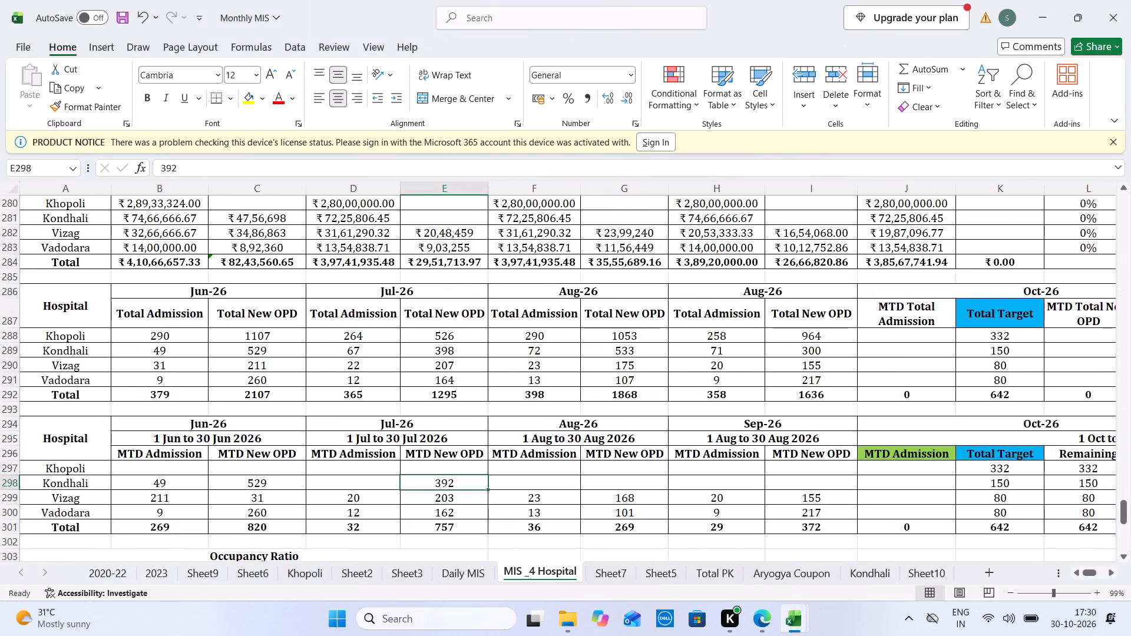
left_click(392, 490)
key("Up")
type("66")
Sum Kondhali's IPD Collection and OPD Sale for 1 to 30 July, enter 5340143 as its Jul-26 MTD in the budget table, and save.
key("ctrl+Tab")
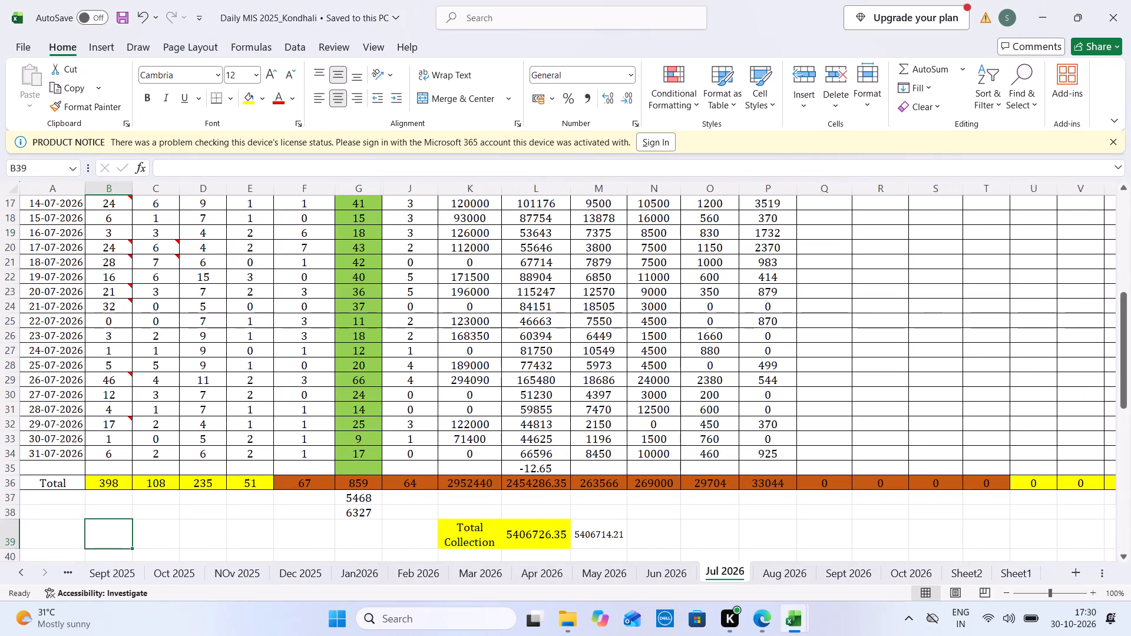
left_click_drag(541, 438, 485, 236)
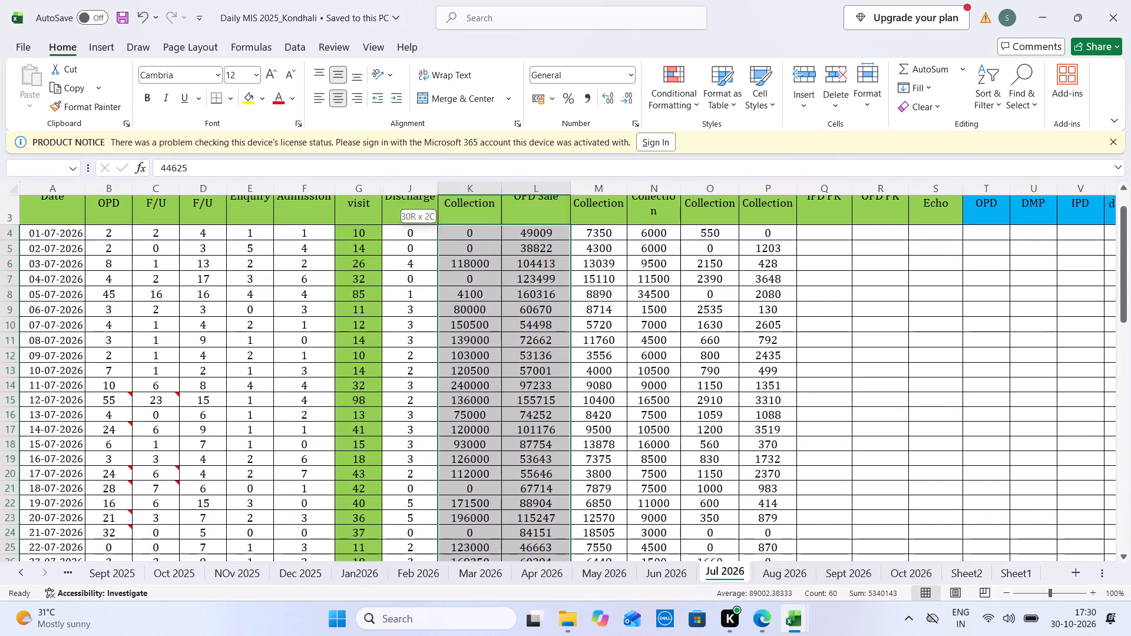
left_click_drag(485, 236, 485, 237)
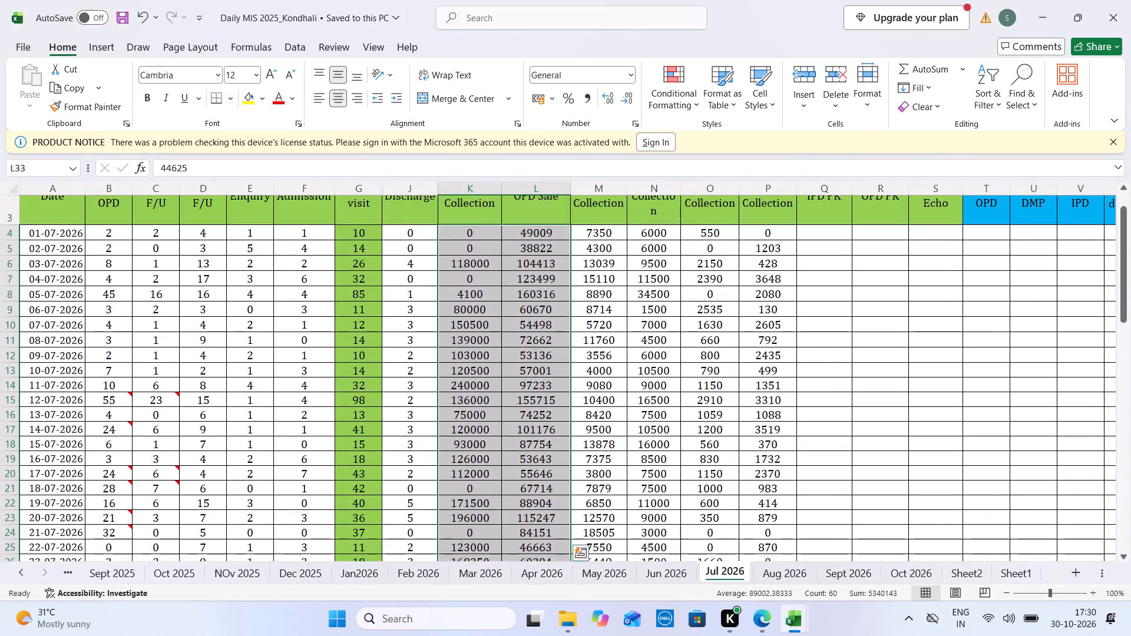
key("ctrl+Tab")
left_click(455, 217)
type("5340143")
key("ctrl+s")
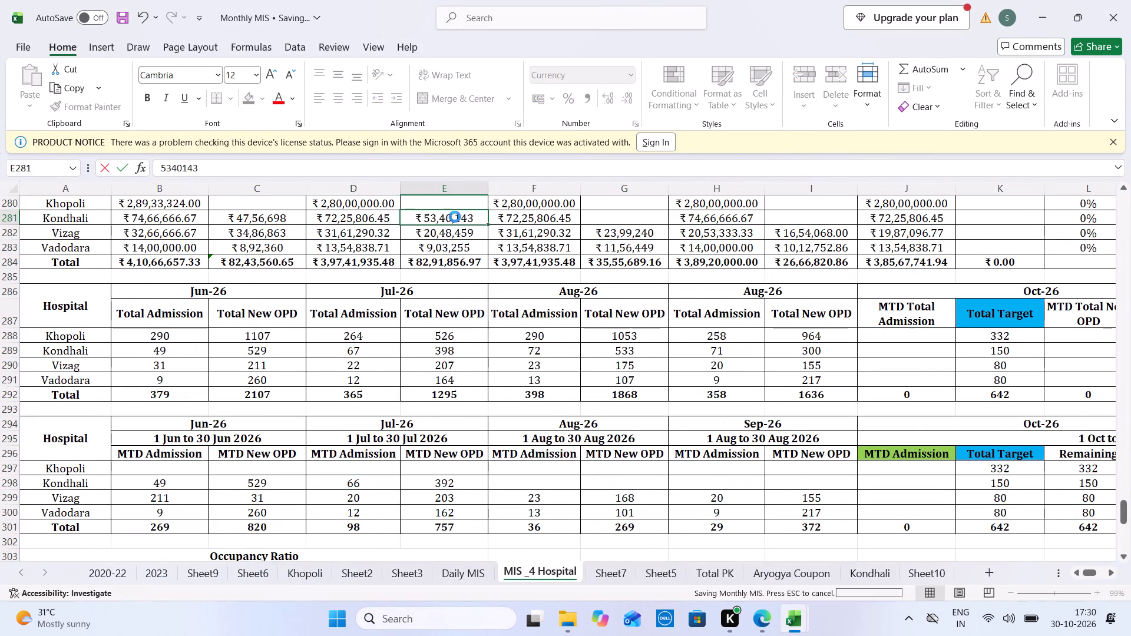
Sum Kondhali's New OPD for 1 to 30 August on its Aug 2026 sheet and enter 532 as its Aug-26 MTD New OPD.
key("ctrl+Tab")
left_click(778, 567)
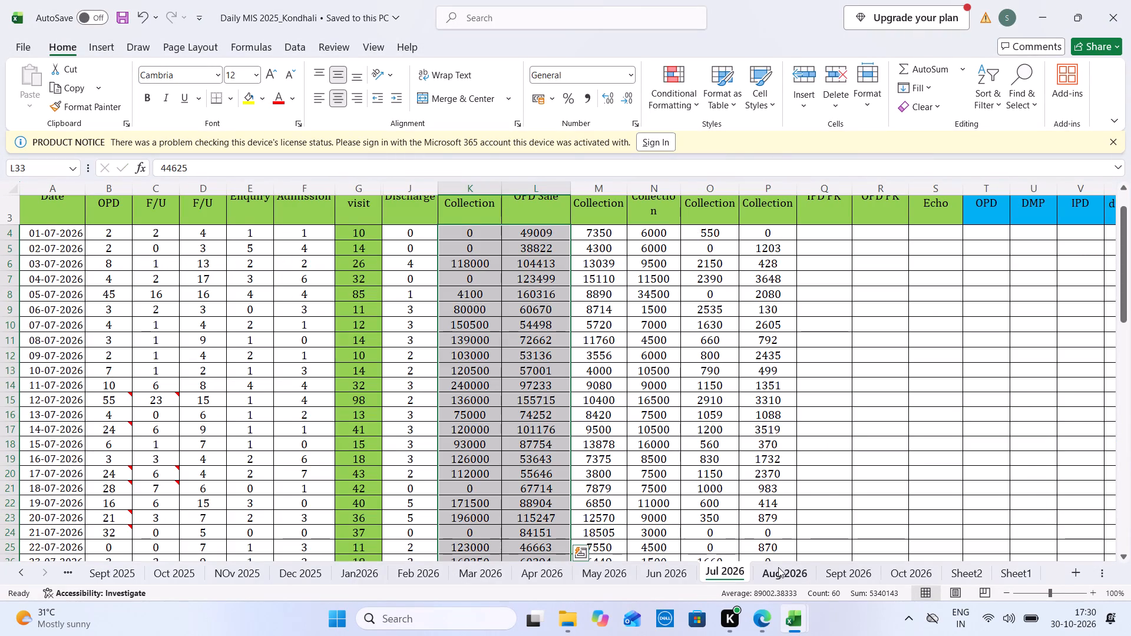
left_click_drag(130, 231, 119, 635)
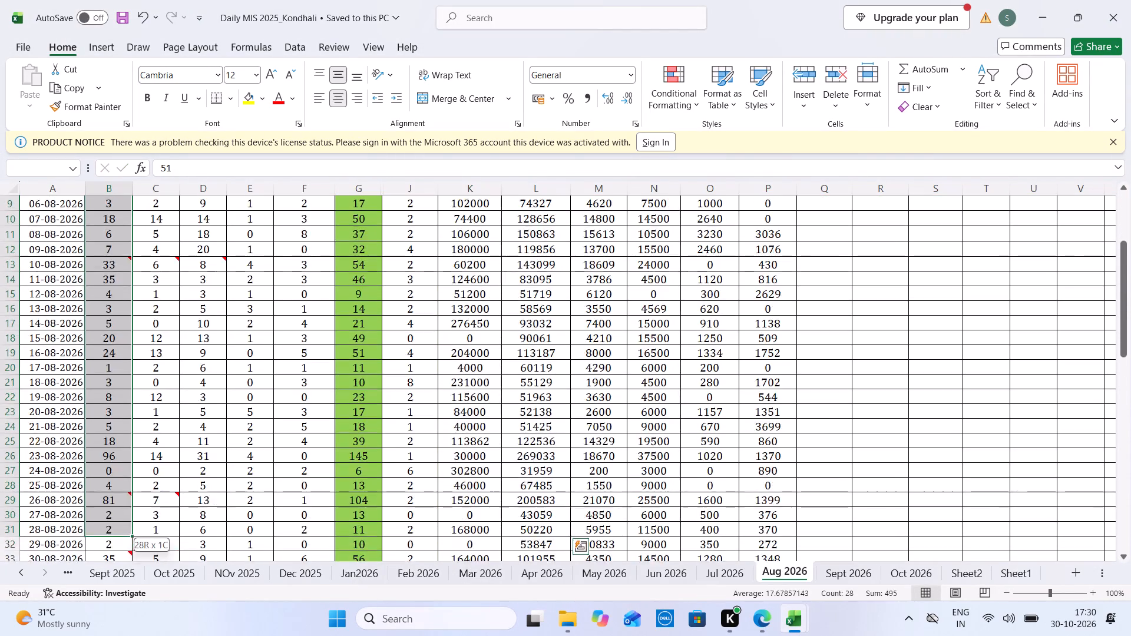
left_click_drag(119, 635, 104, 440)
key("ctrl+Tab")
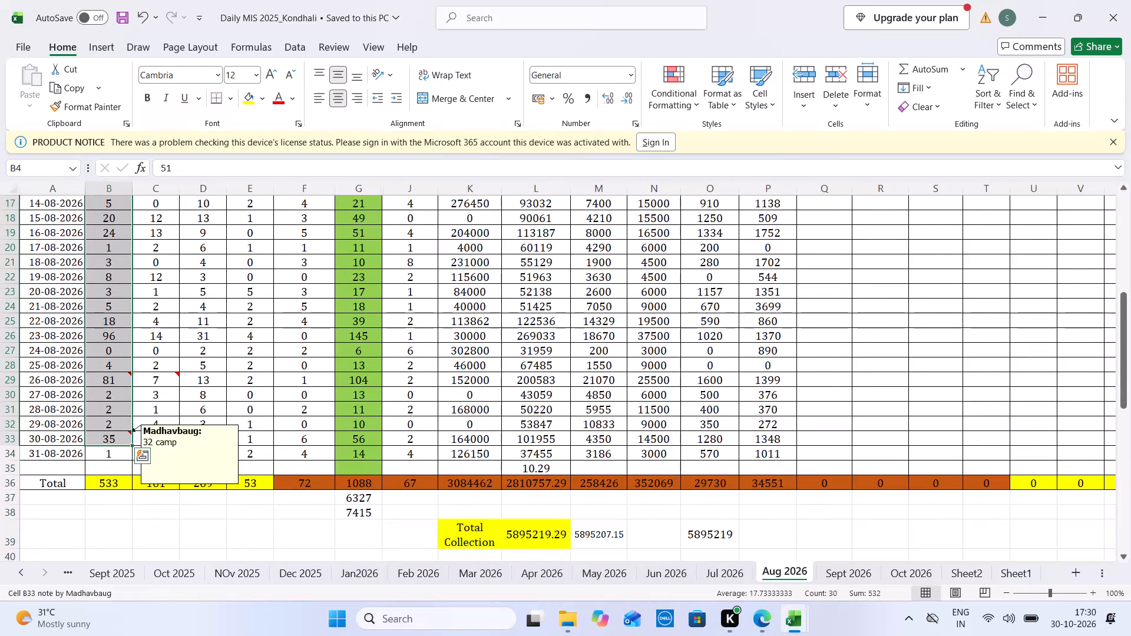
left_click(631, 489)
type("532")
Sum Kondhali's Admission column for 1 to 30 August and enter 68 as its Aug-26 MTD Admission.
key("ctrl+Tab")
left_click_drag(303, 442, 295, 257)
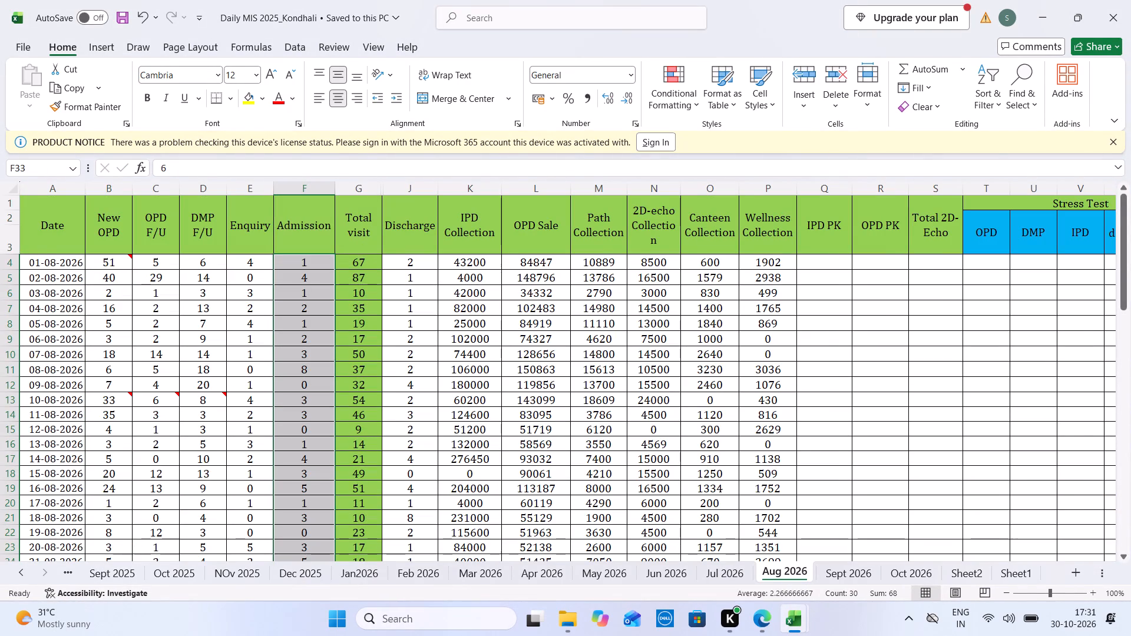
key("ctrl+Tab")
key("ctrl+Tab")
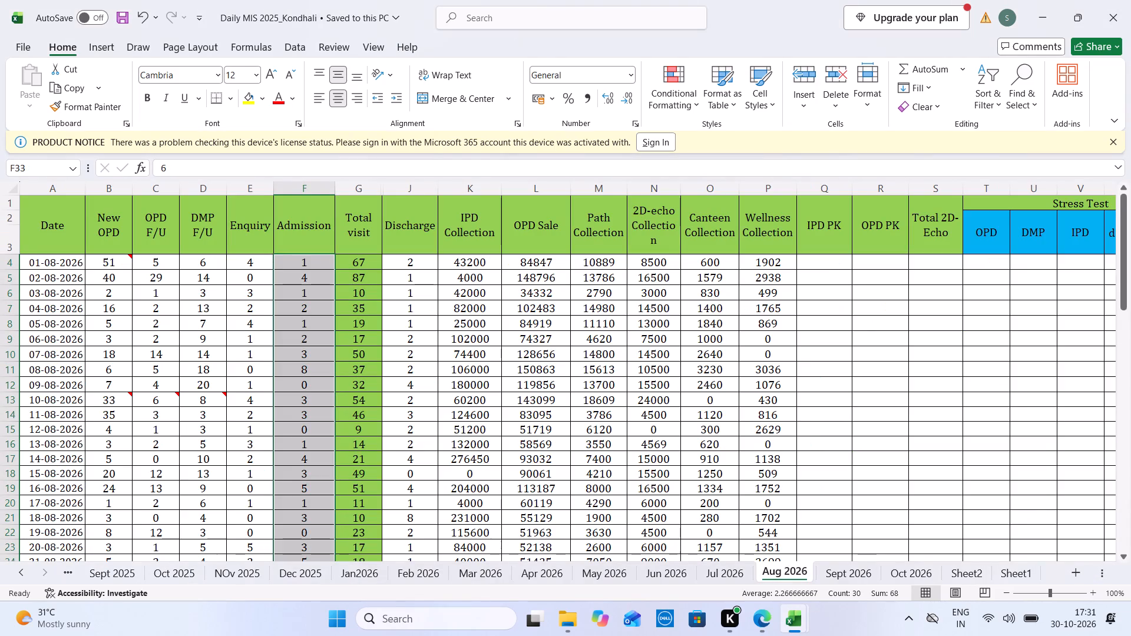
key("ctrl+Tab")
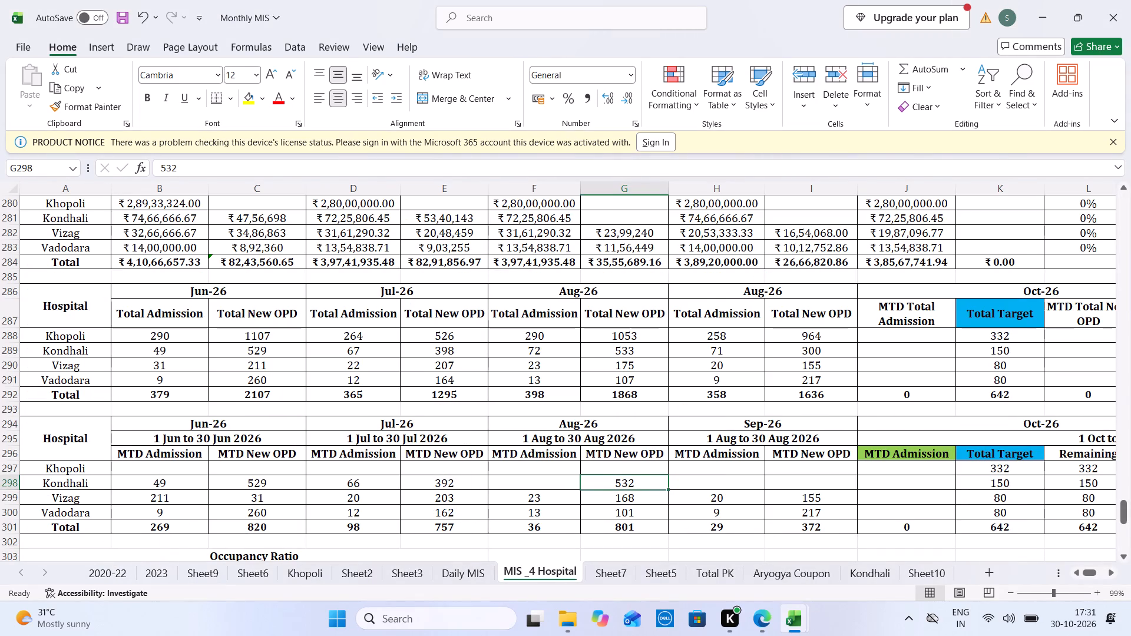
key("ctrl+Tab")
left_click_drag(295, 257, 392, 635)
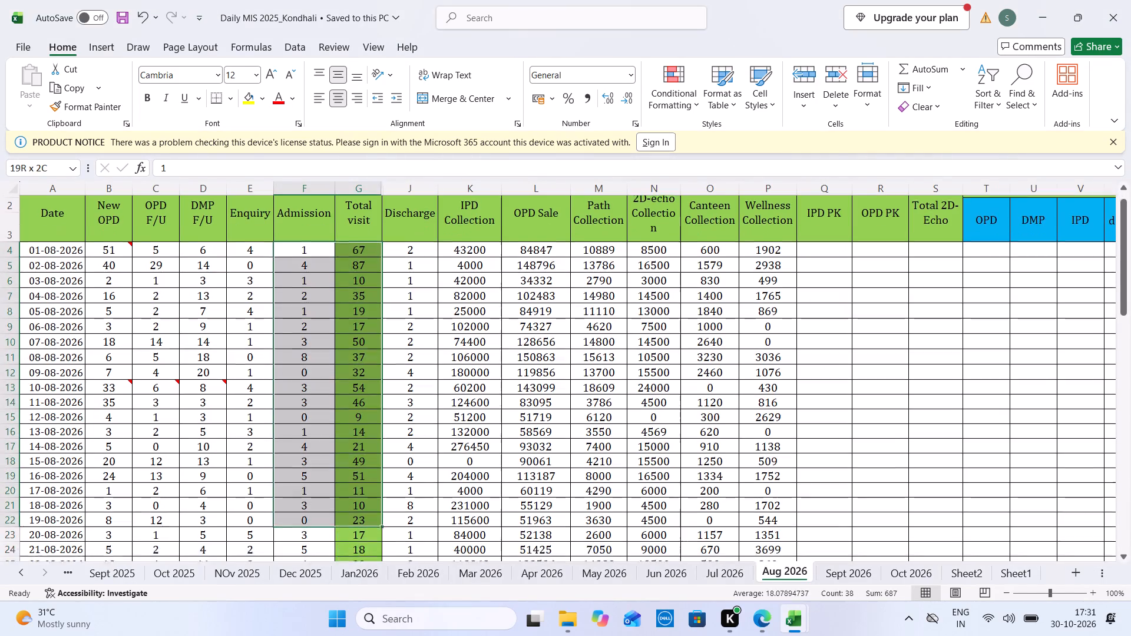
left_click_drag(392, 635, 312, 473)
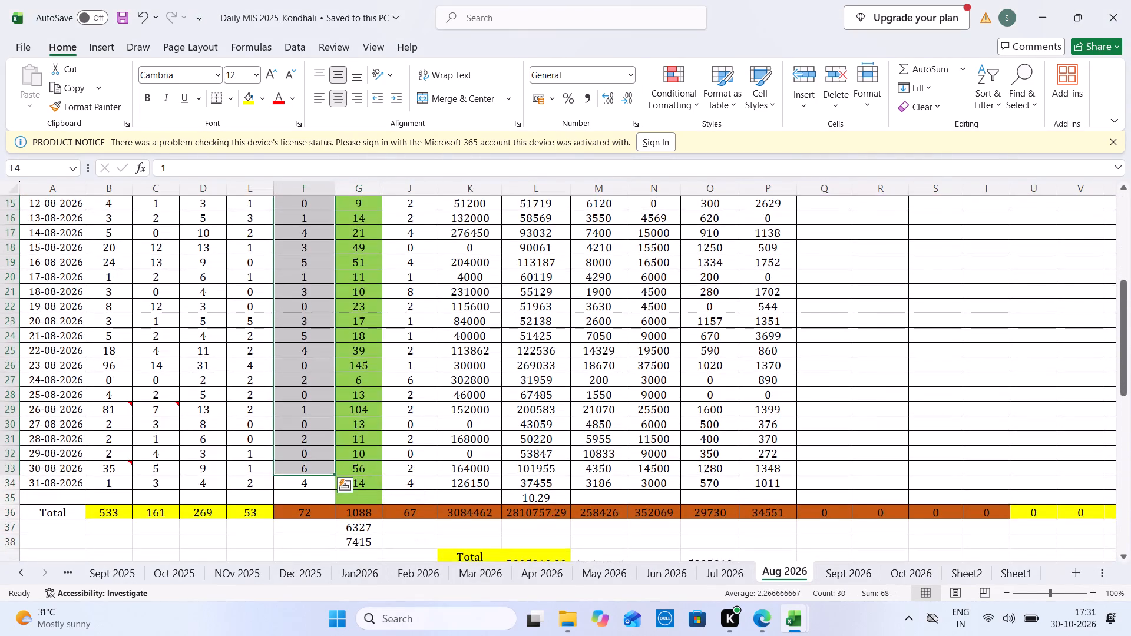
key("ctrl+Tab")
left_click(570, 481)
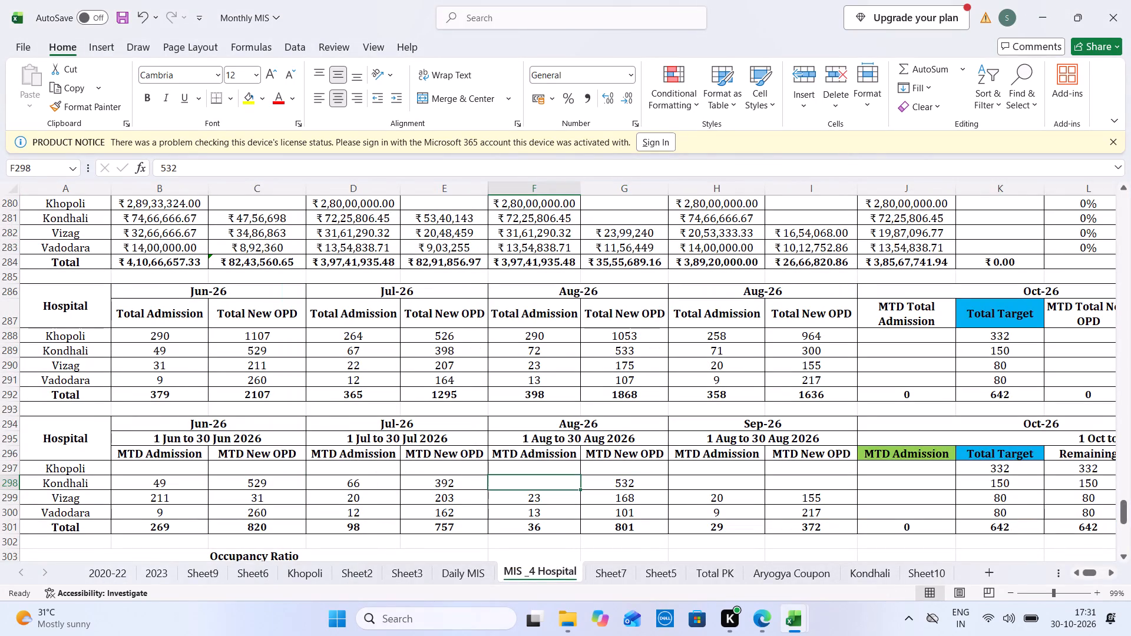
type("68")
Sum Kondhali's IPD Collection and OPD Sale for 1 to 30 August, enter 5731604 as its Aug-26 MTD in the budget table, and save.
key("ctrl+Tab")
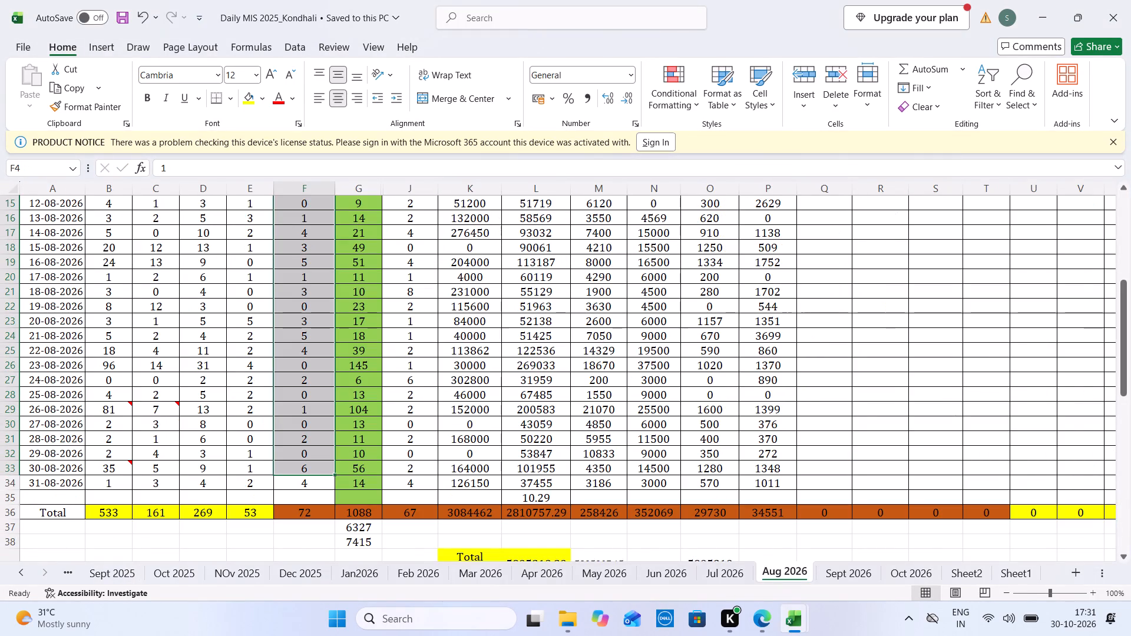
left_click_drag(553, 466, 463, 266)
key("ctrl+Tab")
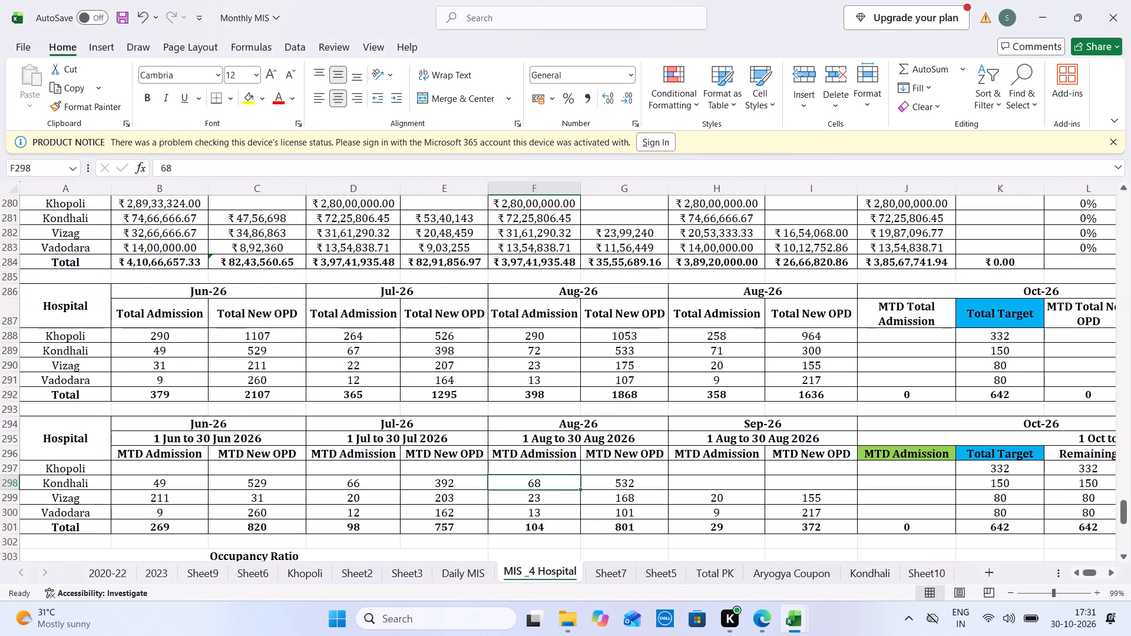
left_click(658, 217)
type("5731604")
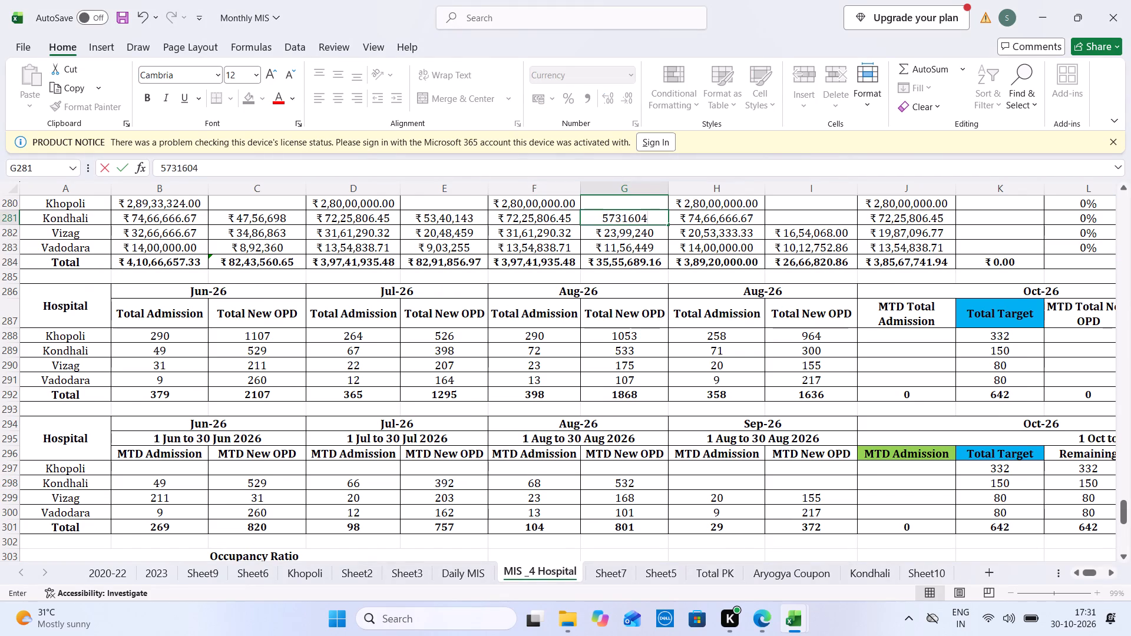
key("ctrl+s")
Enter Kondhali's Sep-26 MTD Admission 71 and MTD New OPD 300 from the totals on its Sept 2026 sheet.
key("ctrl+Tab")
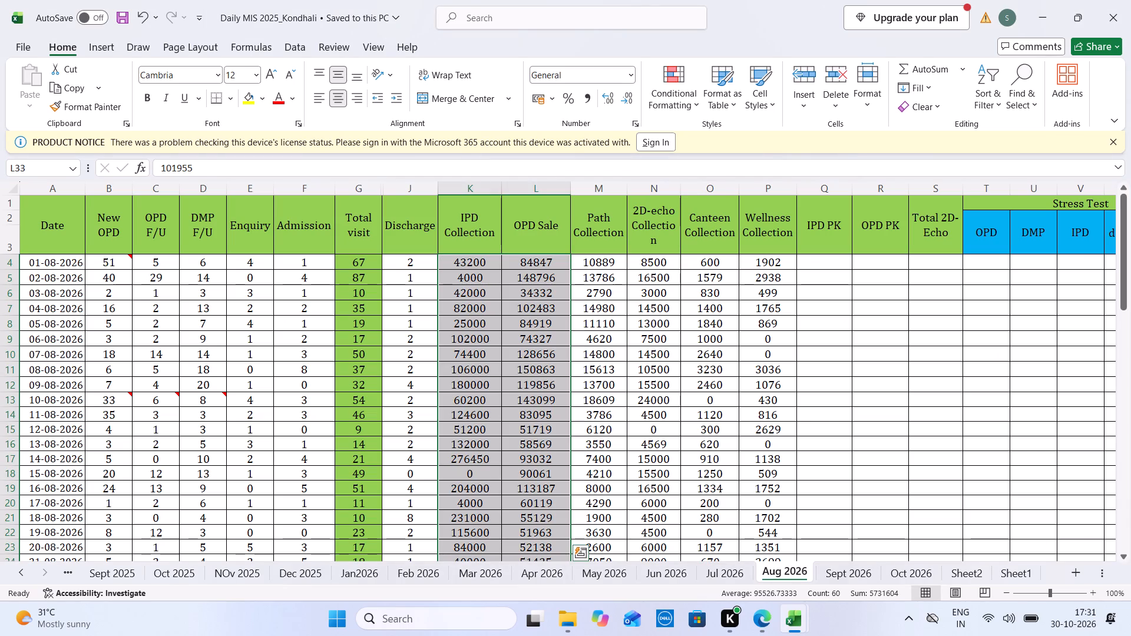
left_click(854, 572)
left_click(1122, 488)
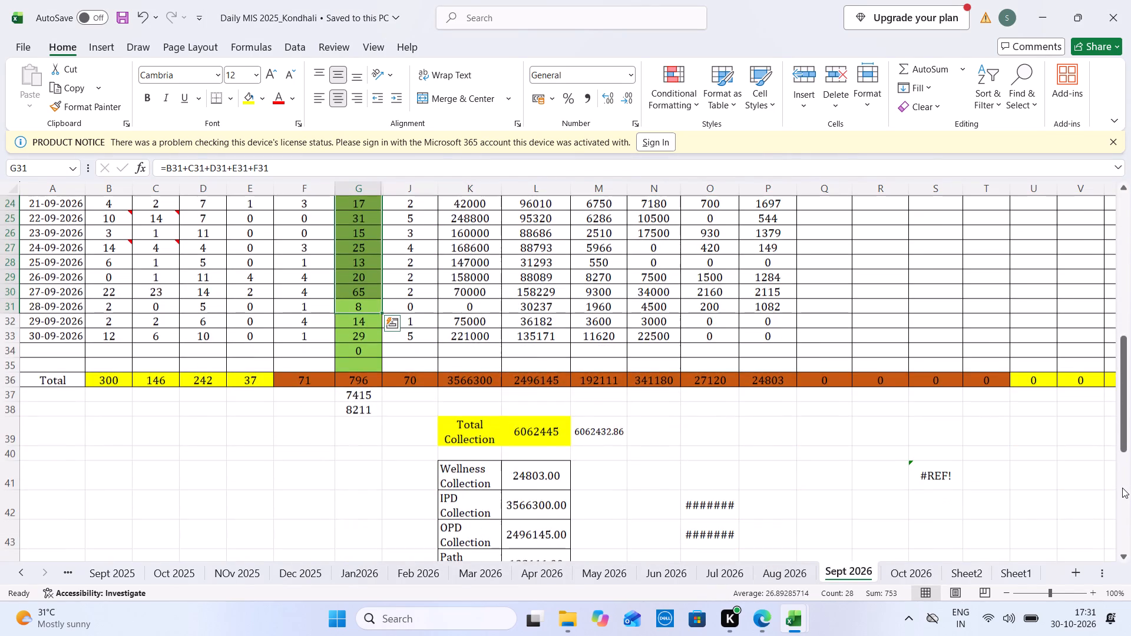
key("ctrl+Tab")
left_click(734, 484)
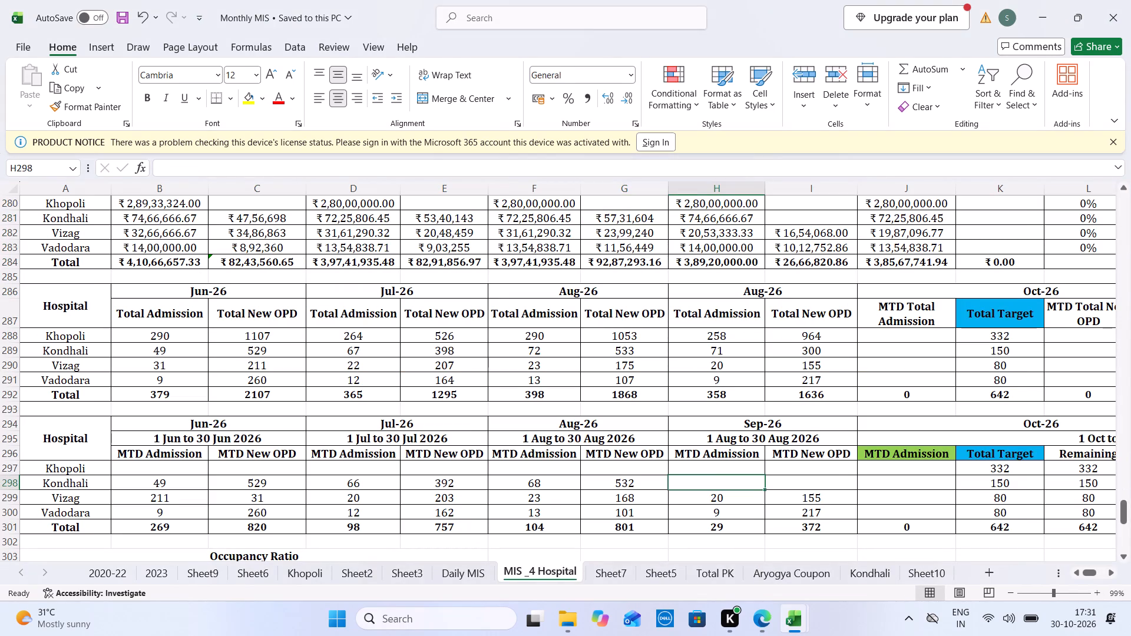
type("70")
key("BackSpace")
key("1")
key("Tab")
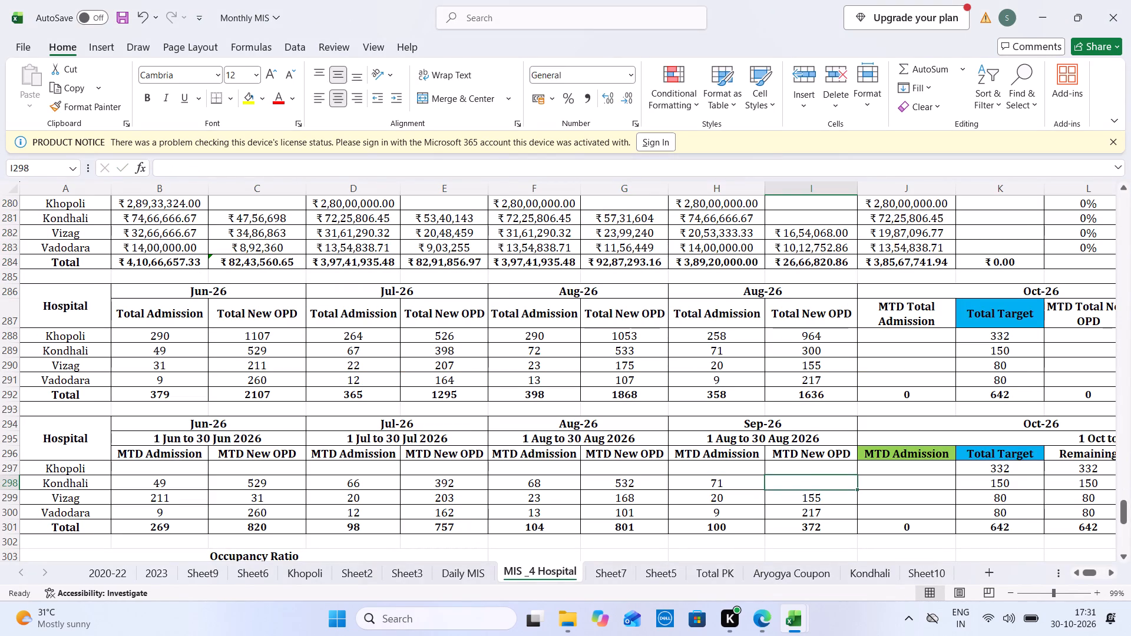
type("300")
Enter the Total Collection from Kondhali's Sept 2026 sheet, 6062445, as its Sep-26 MTD in the budget table.
key("ctrl+Tab")
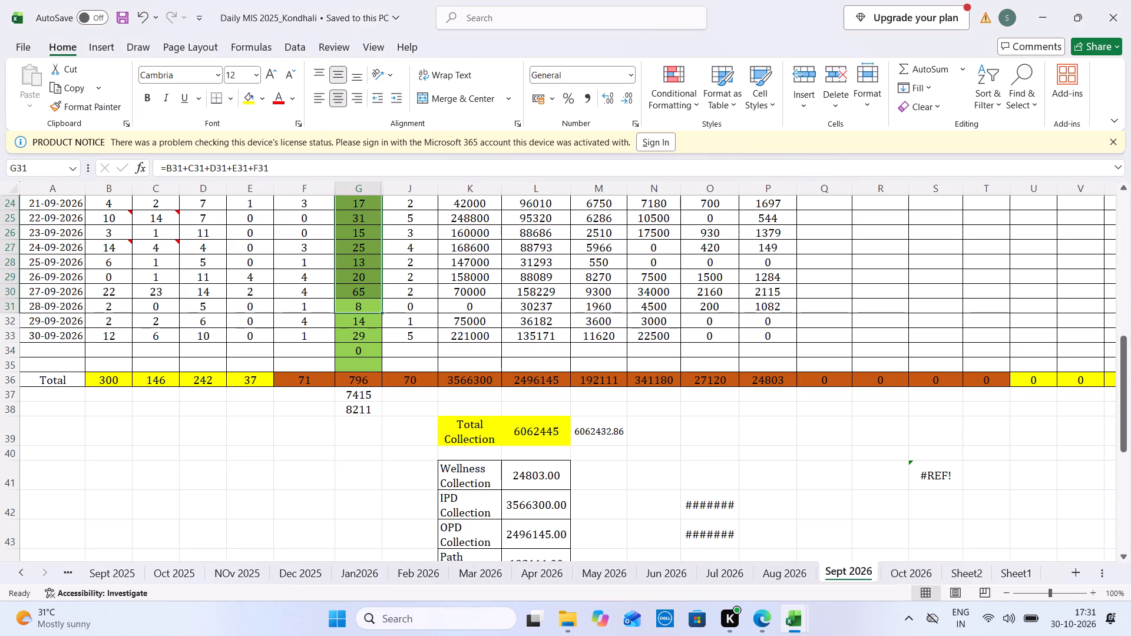
key("ctrl+Tab")
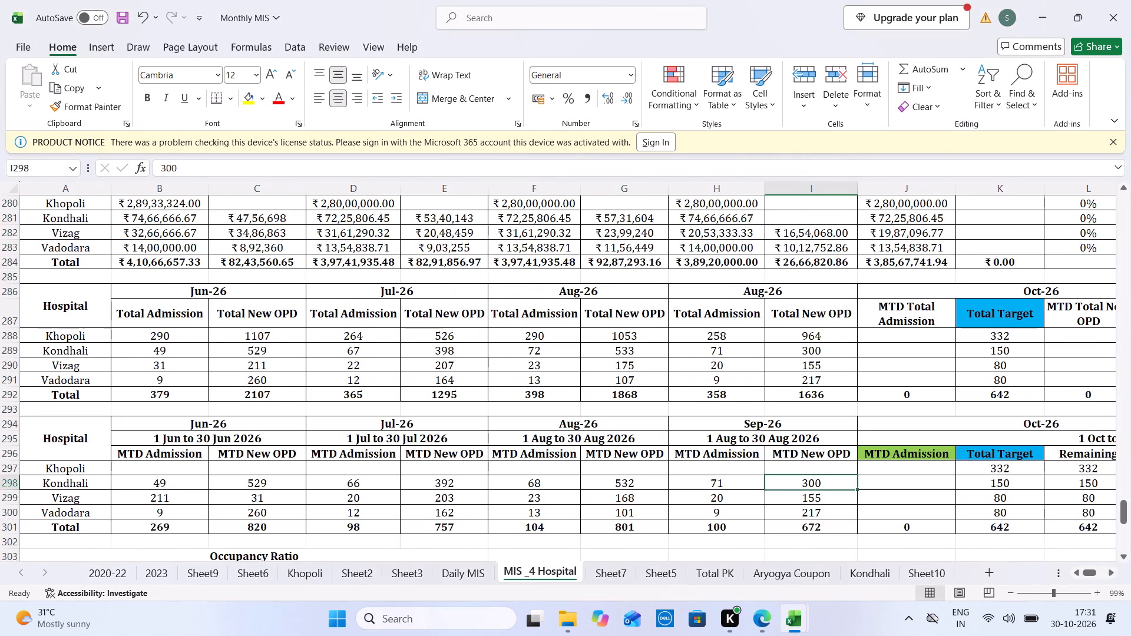
left_click(826, 213)
key("ctrl+Tab")
key("ctrl+Tab")
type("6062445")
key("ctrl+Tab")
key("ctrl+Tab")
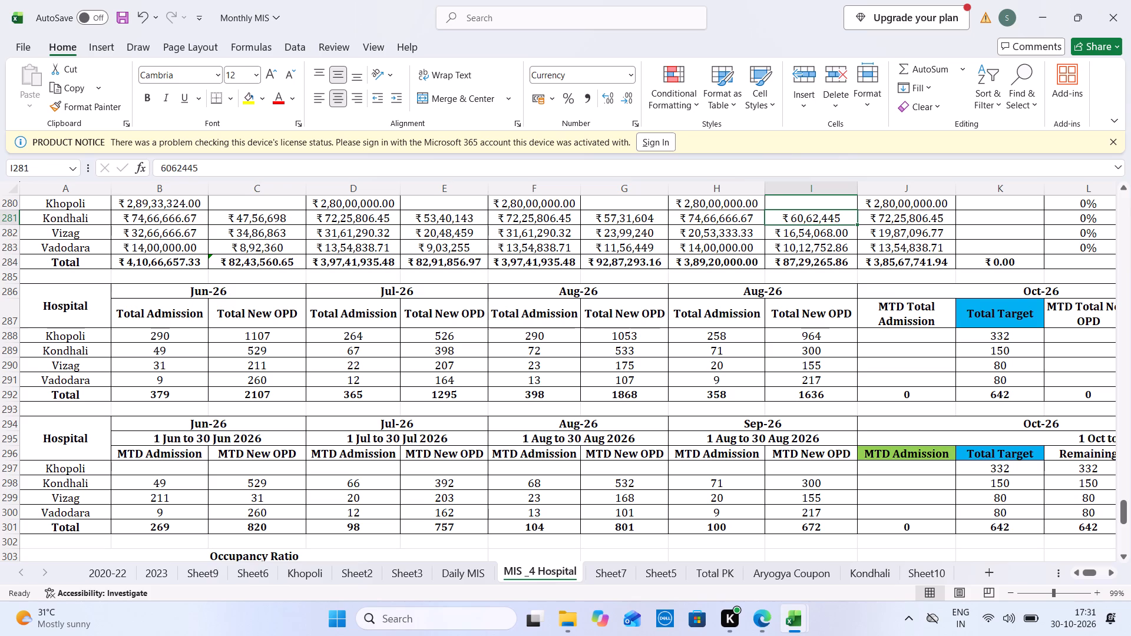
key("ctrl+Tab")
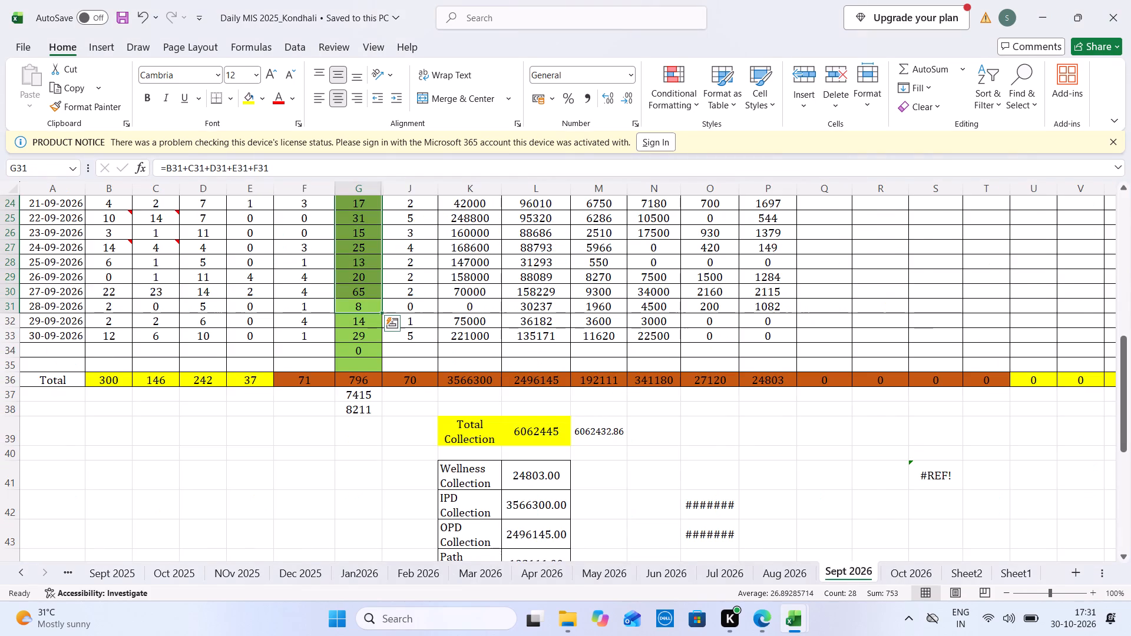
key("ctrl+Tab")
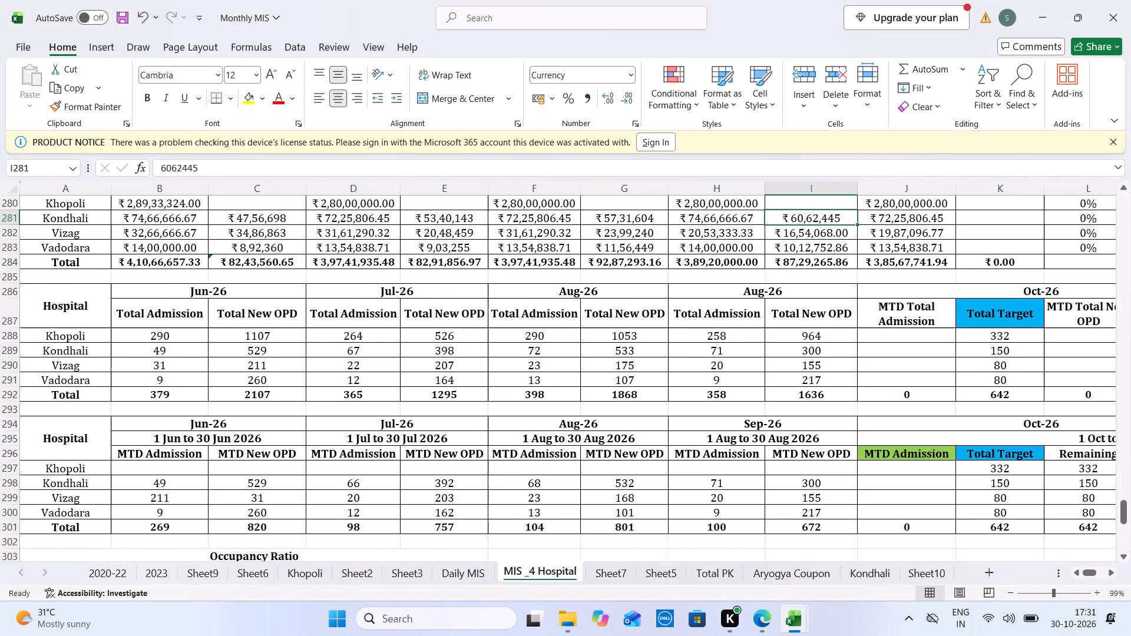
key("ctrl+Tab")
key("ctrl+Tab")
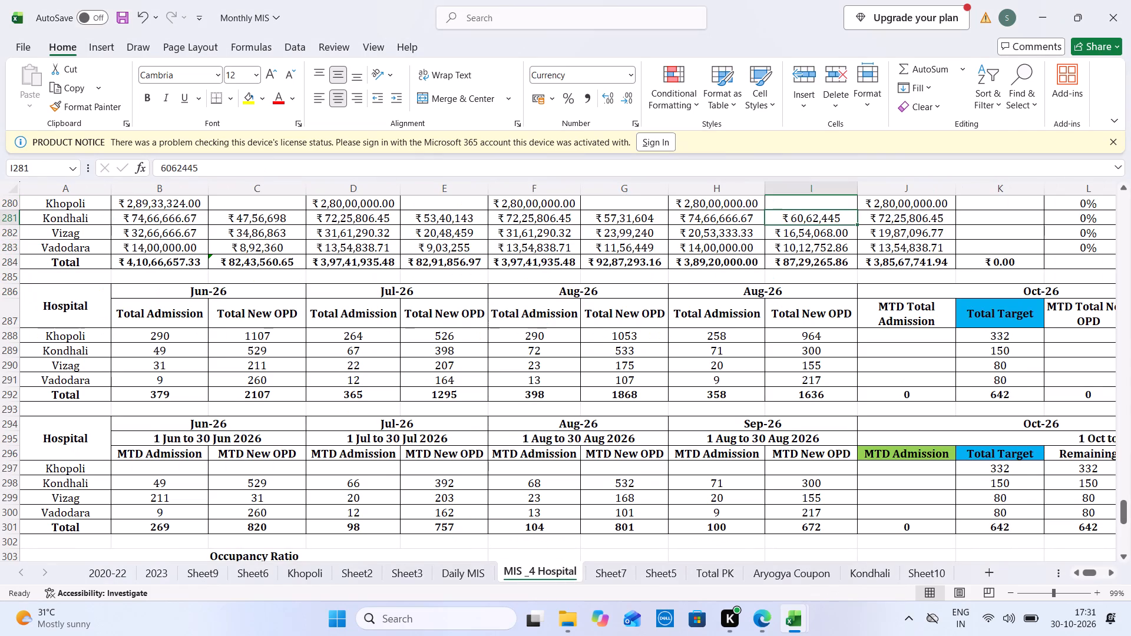
Copy Kondhali's Sep-26 MTD collection into its 1 Sept to 30 Sept 2026 cell under Total Sale in the upper summary table.
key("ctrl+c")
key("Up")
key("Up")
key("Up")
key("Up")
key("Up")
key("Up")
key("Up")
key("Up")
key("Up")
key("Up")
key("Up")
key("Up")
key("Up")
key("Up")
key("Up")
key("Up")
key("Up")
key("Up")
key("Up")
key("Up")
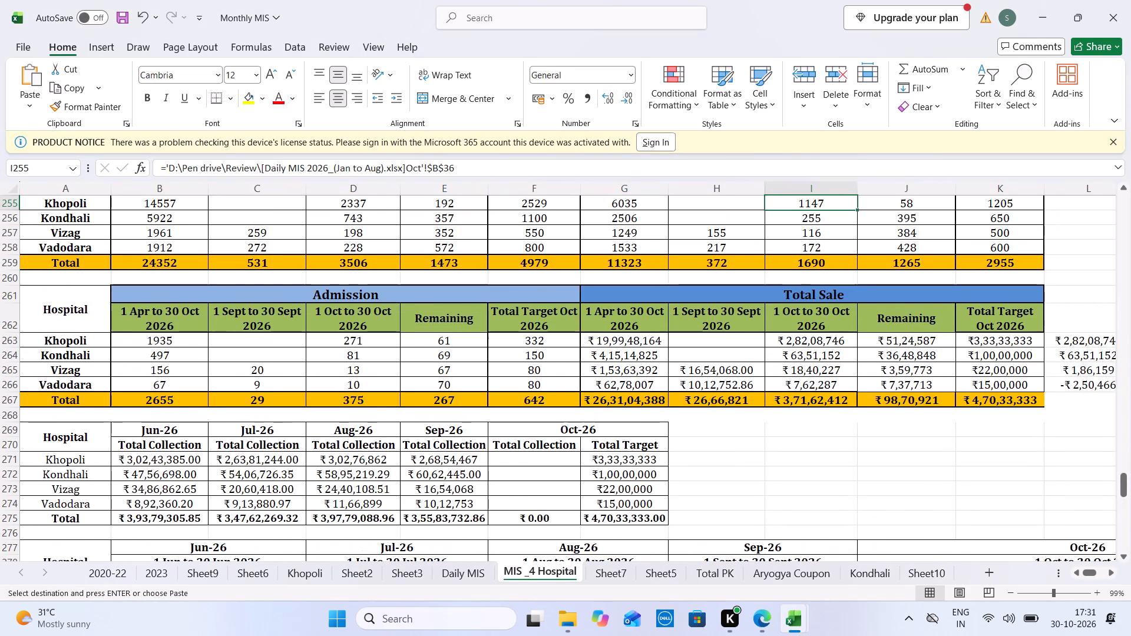
left_click(752, 353)
key("ctrl+v")
Fill Kondhali's 1 Sept to 30 Sept 2026 cells in the summary tables with New OPD 300, Admission 71 and total visits 796, and save.
left_click(744, 223)
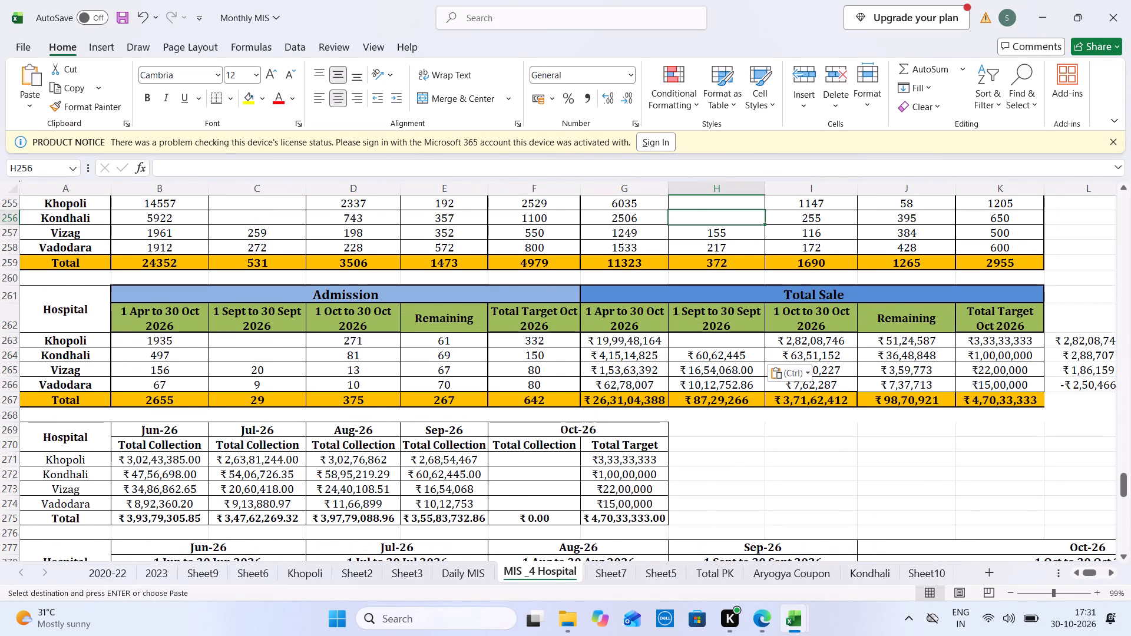
type("300")
left_click(251, 350)
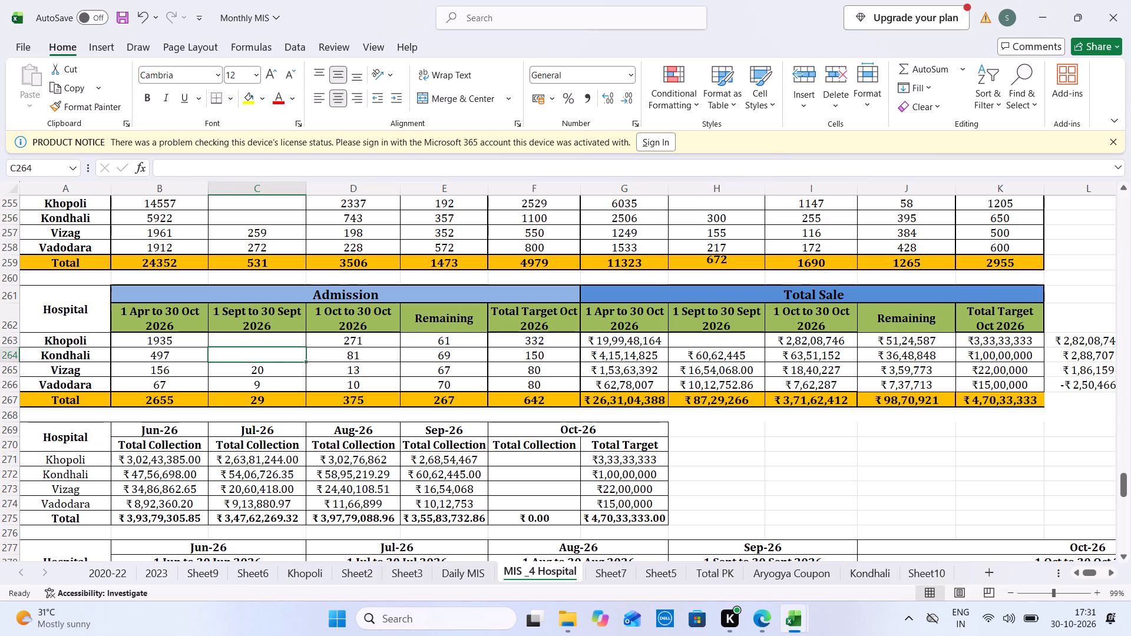
type("71")
key("ctrl+Tab")
key("ctrl+Tab")
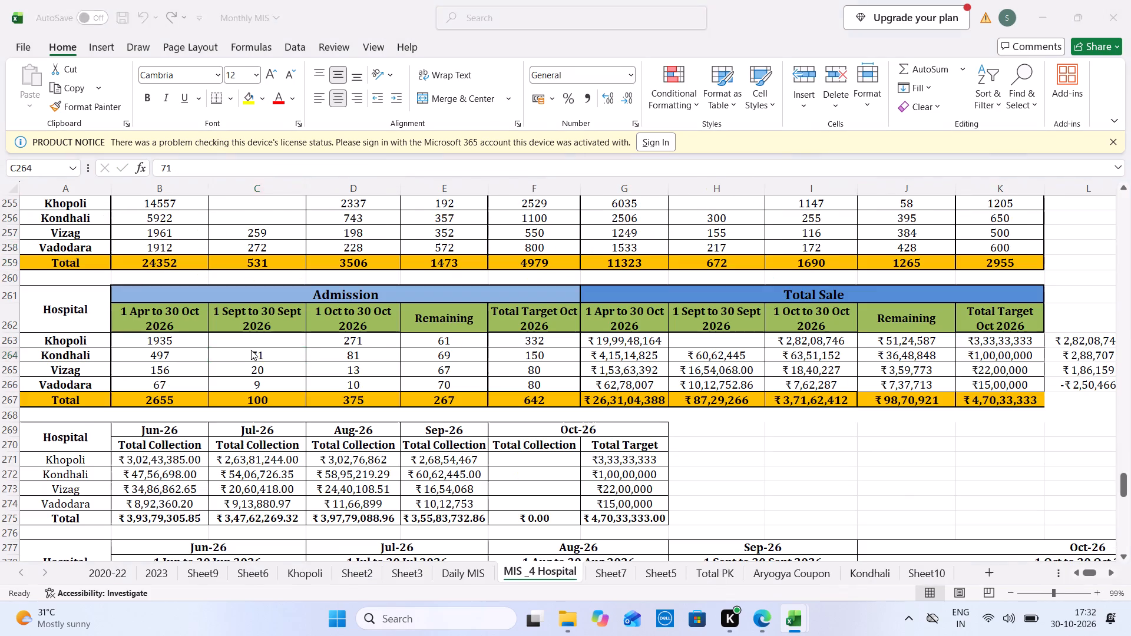
left_click(293, 214)
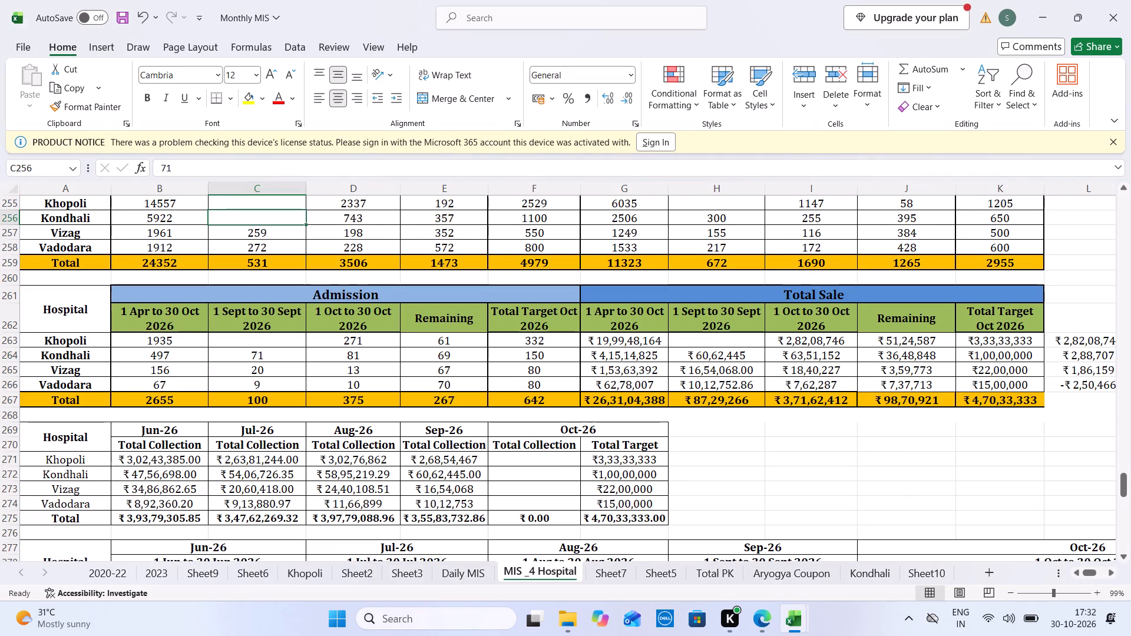
type("796")
key("ctrl+s")
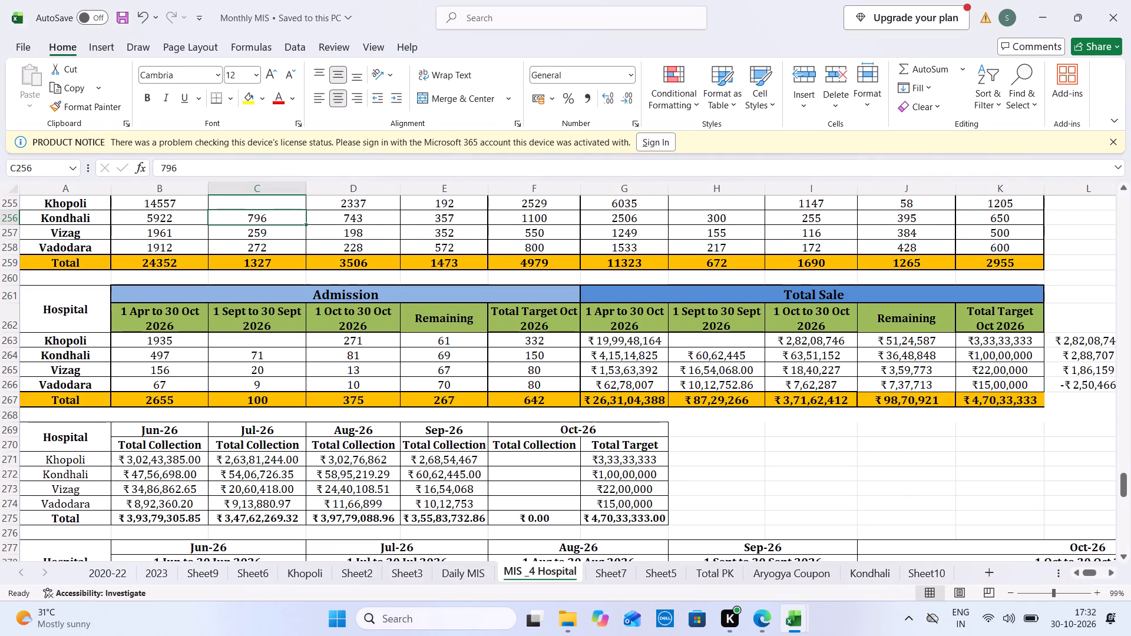
key("ctrl+s")
Open Khopoli's Daily MIS 2026_(Jan to Aug) workbook from the Review folder.
key("ctrl+Tab")
left_click(1130, 0)
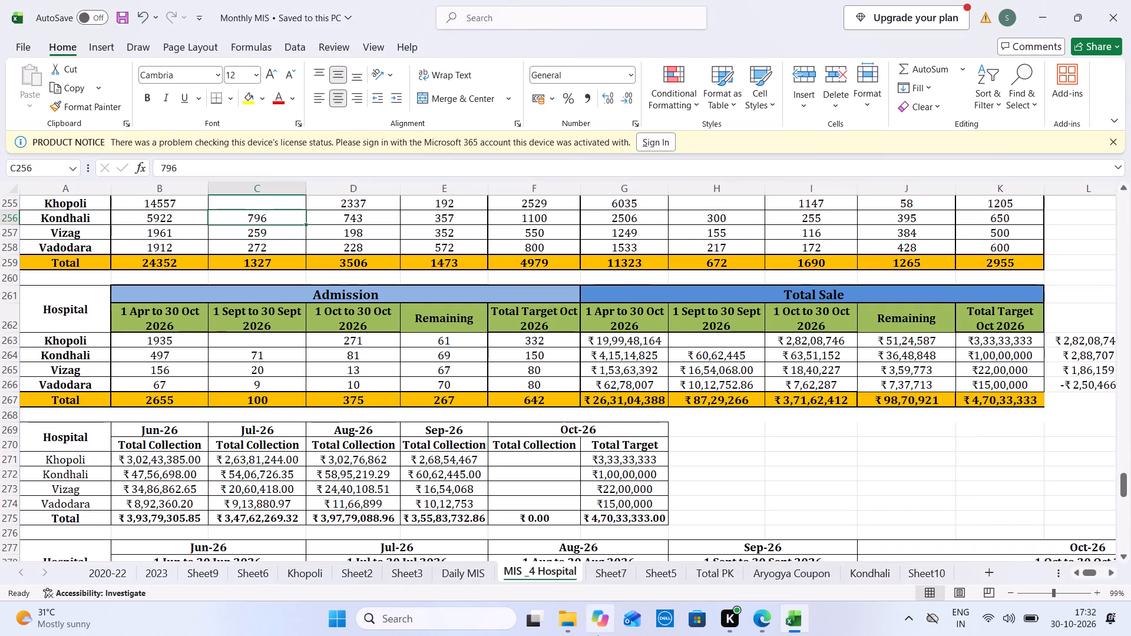
left_click(574, 617)
left_click(82, 412)
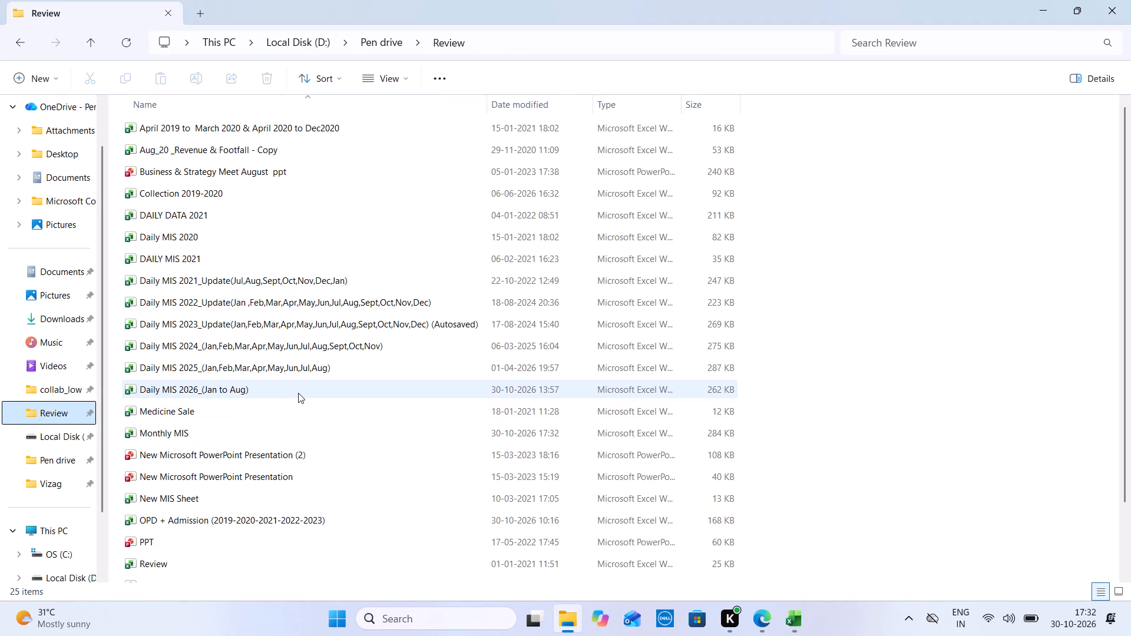
double_click(298, 393)
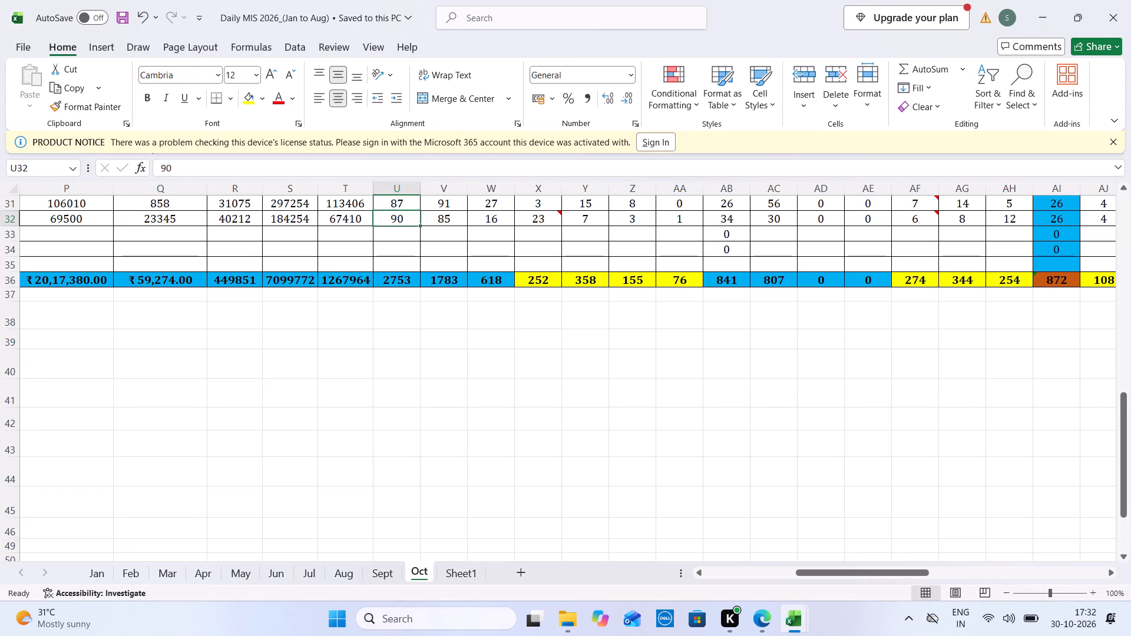
On the Jun sheet, select the daily New OPD figures for 1 to 30 June 2026.
double_click(716, 569)
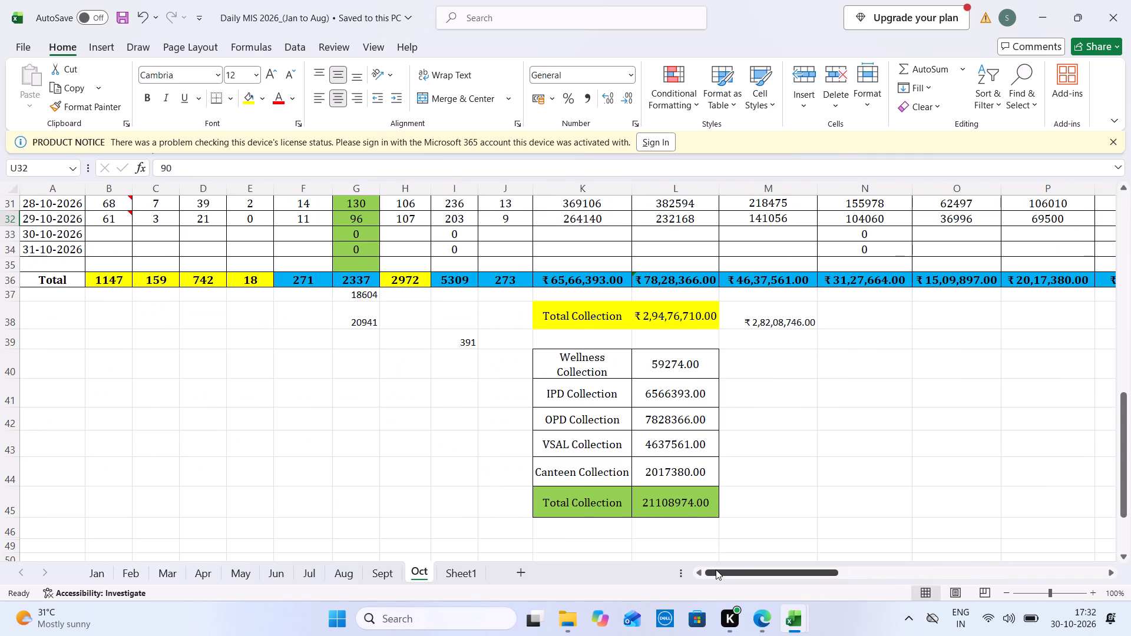
left_click(275, 571)
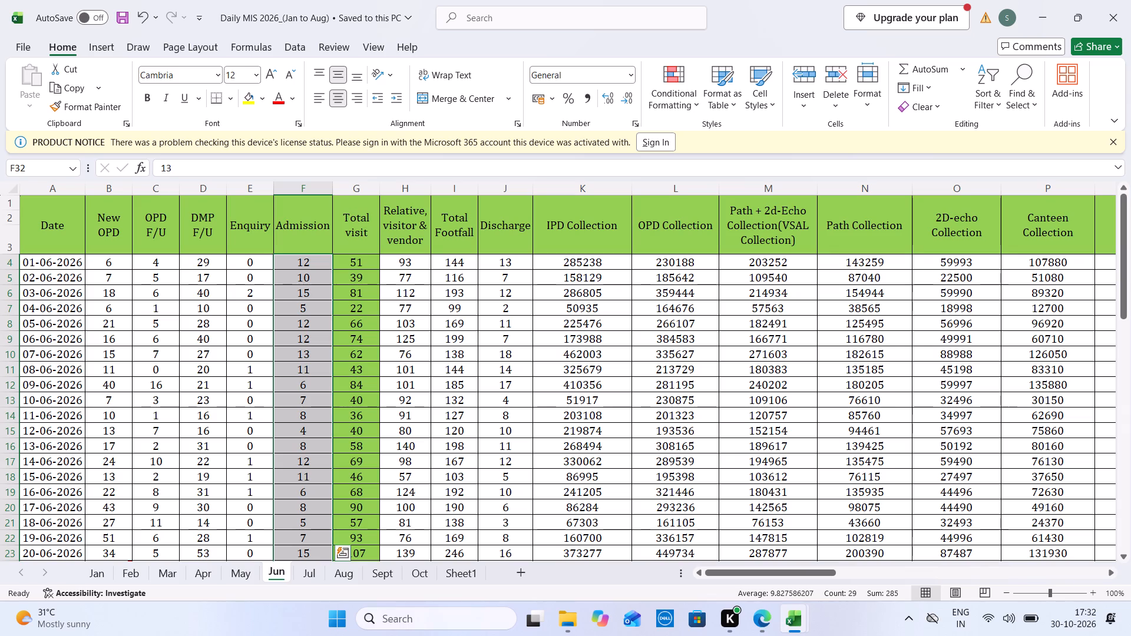
left_click_drag(118, 263, 81, 539)
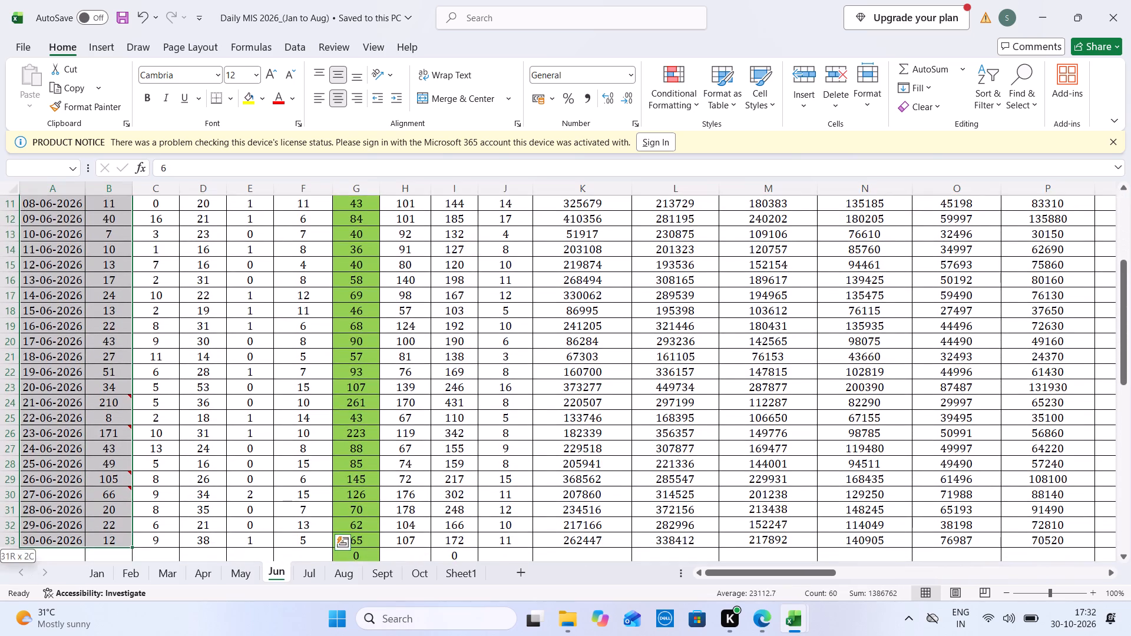
left_click_drag(81, 539, 110, 584)
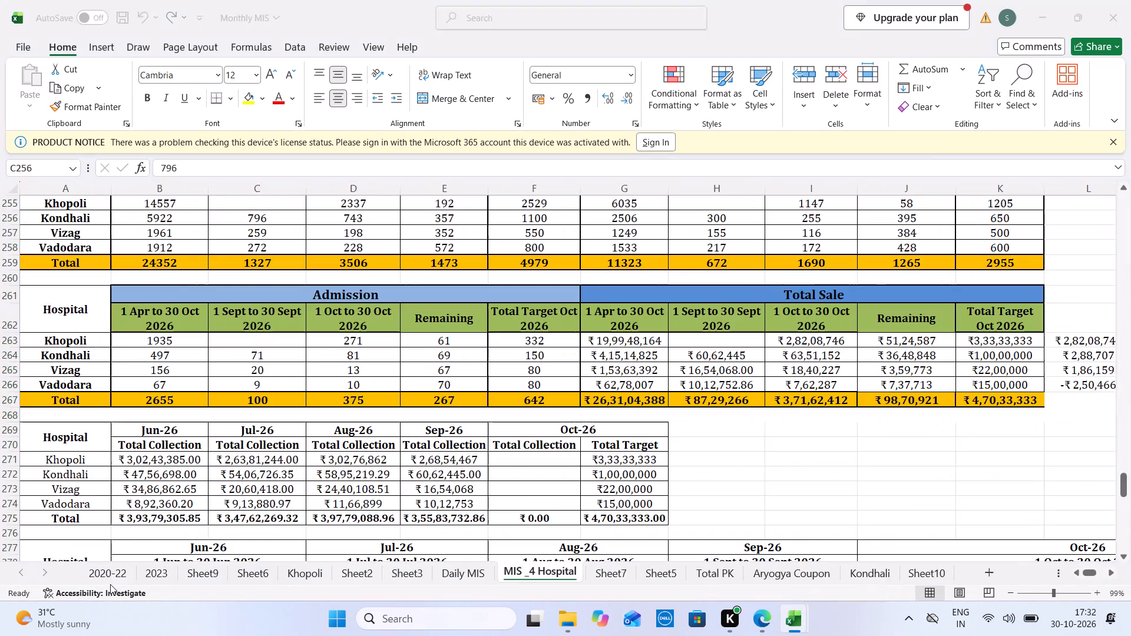
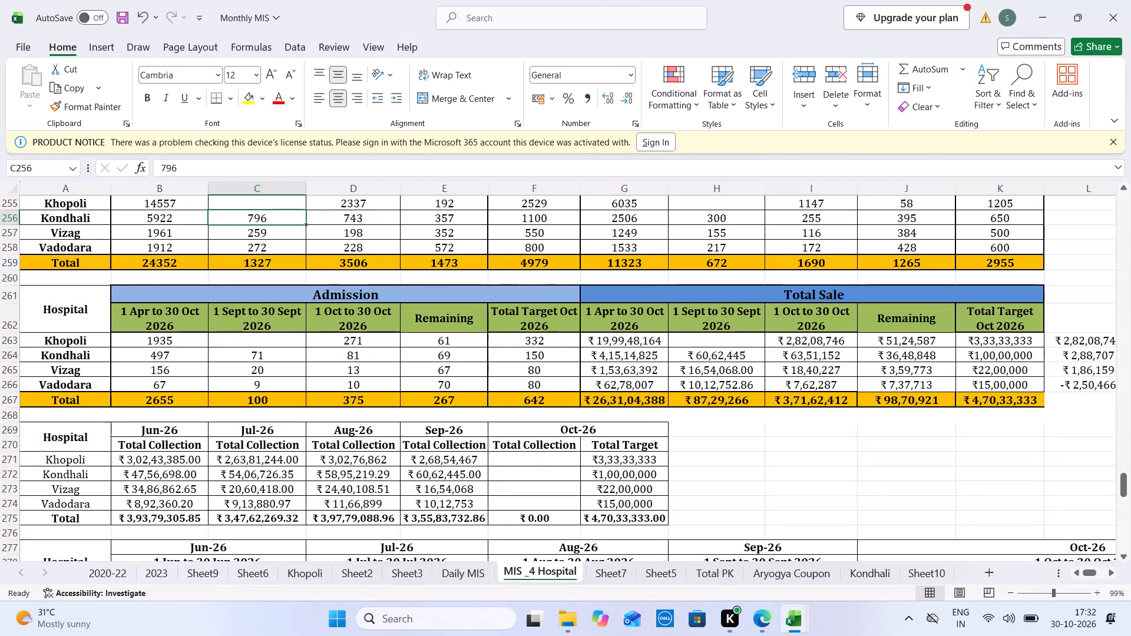
Fill Khopoli's 1 Jun to 30 Jun 2026 cells in the bottom MTD table with 290 under MTD New OPD and 1107 under MTD Admission.
key("Down")
key("Down")
key("Down")
key("Down")
key("Down")
key("Down")
key("Down")
key("Down")
key("Down")
key("Down")
key("Down")
key("Down")
key("Down")
key("Down")
key("Down")
key("Down")
key("Down")
key("Down")
key("Down")
key("Down")
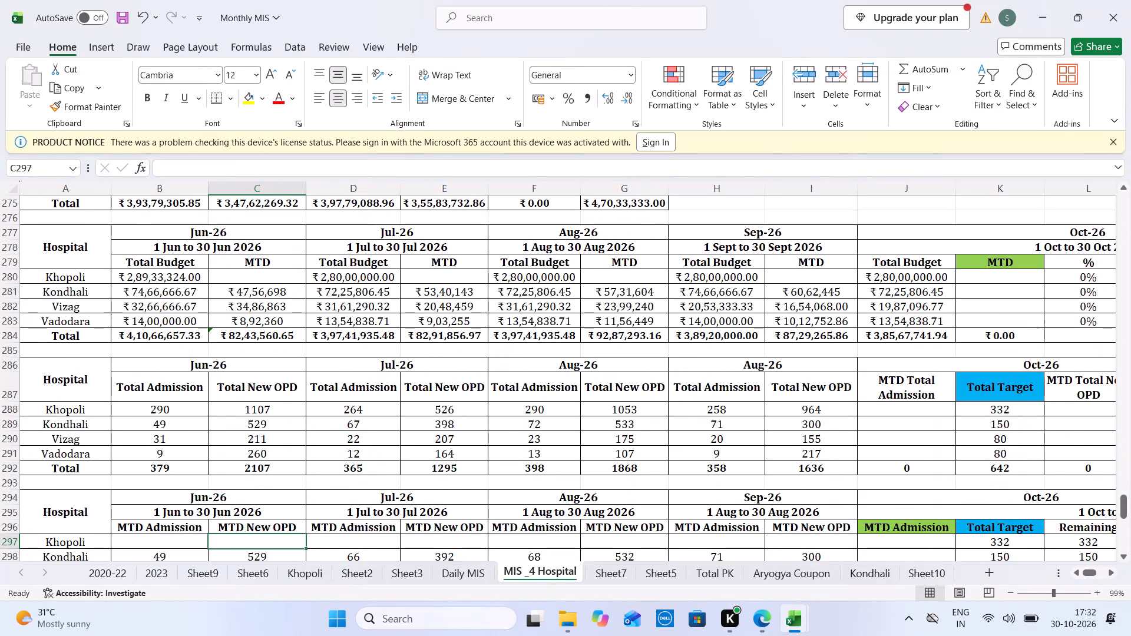
key("Down")
key("Down")
key("Down")
key("Down")
key("Down")
key("Down")
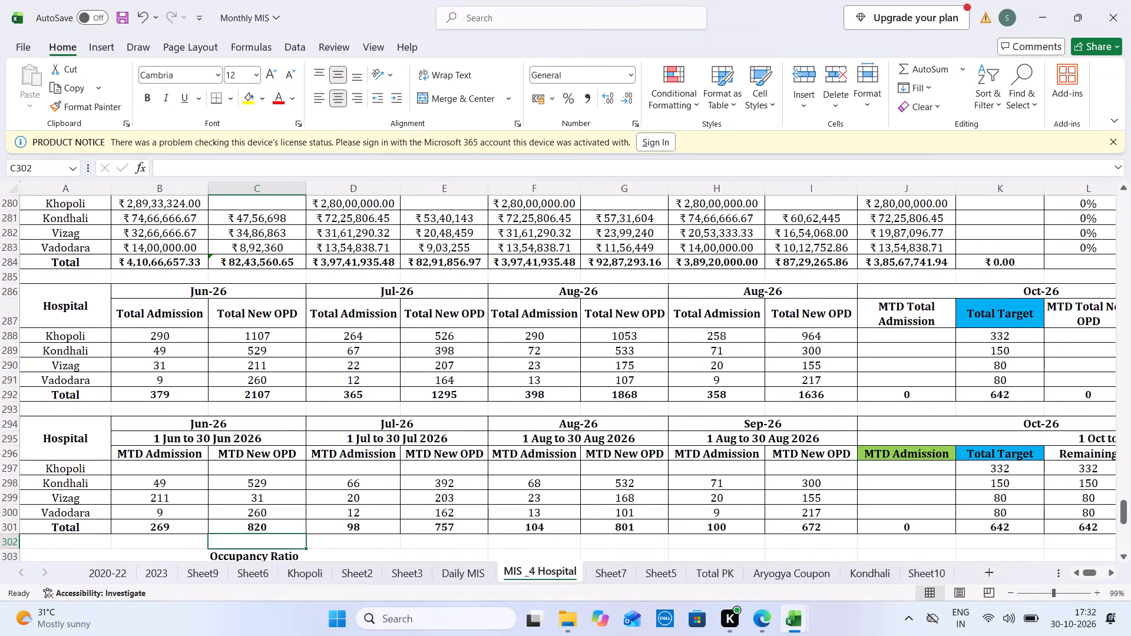
left_click(278, 475)
type("290")
key("ctrl+Tab")
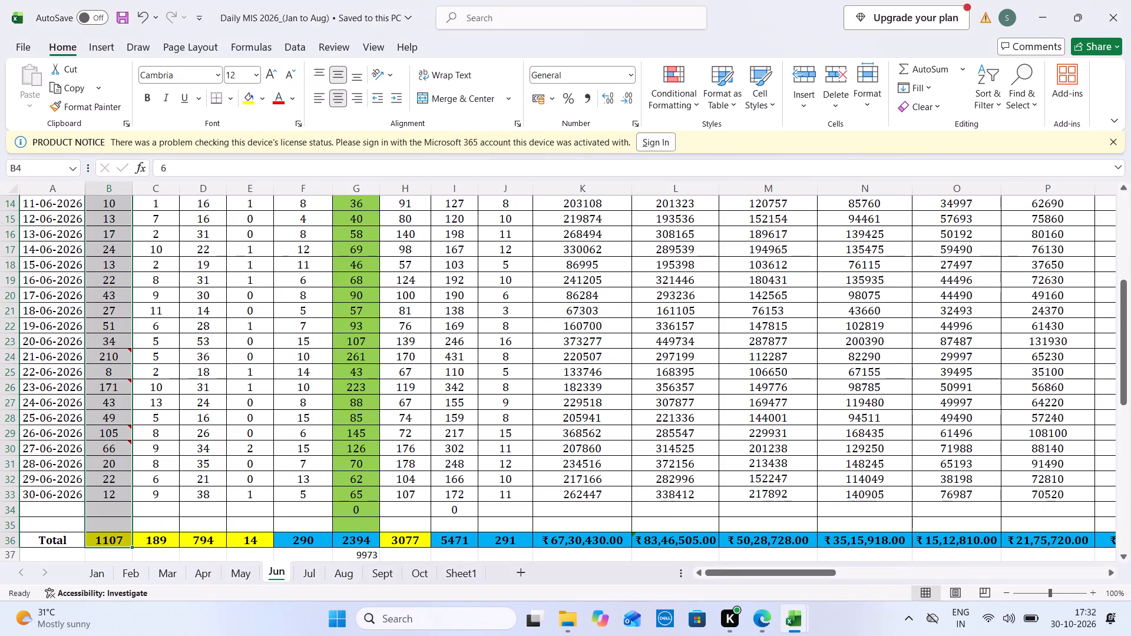
key("ctrl+Tab")
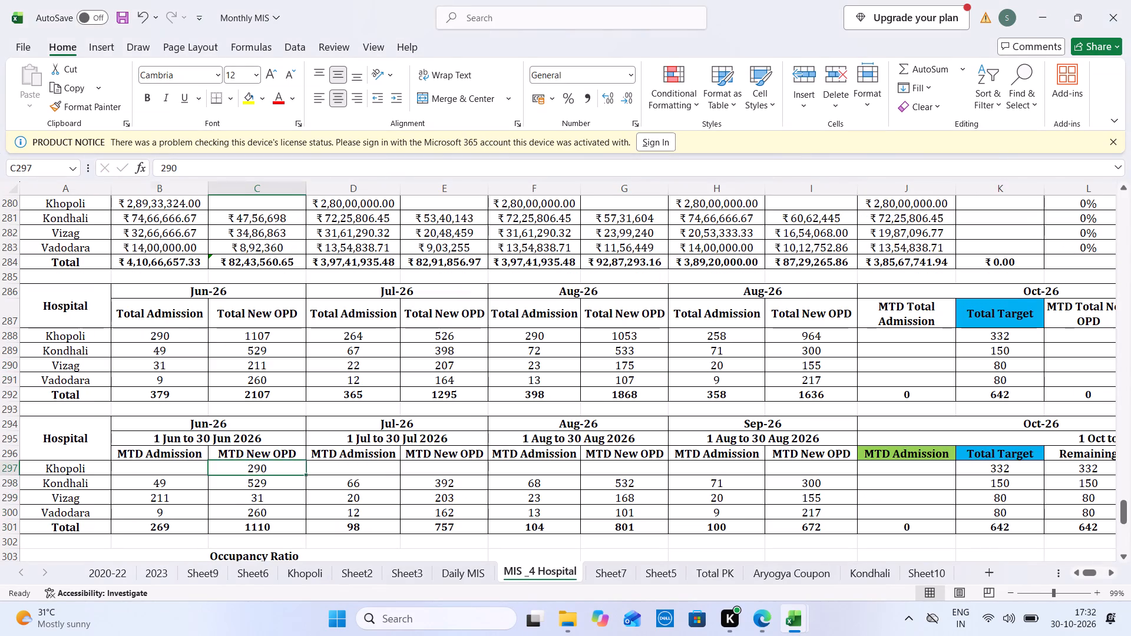
key("Left")
type("1107")
Examine the June collection totals and the collection breakdown beneath the daily figures on Khopoli's Jun sheet.
key("ctrl+Tab")
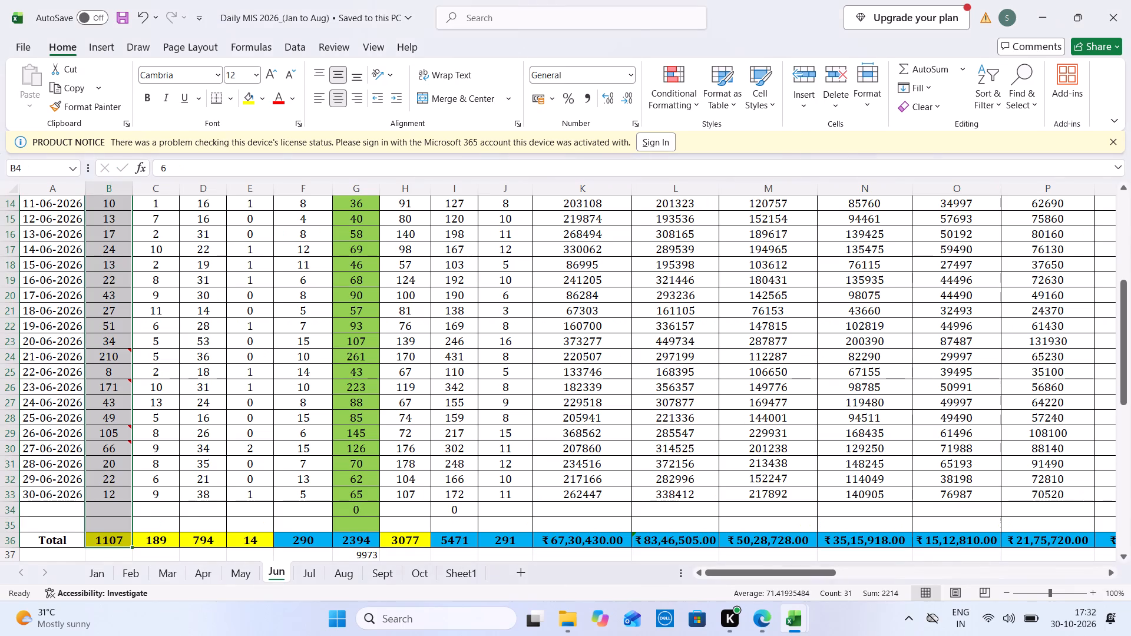
left_click(610, 529)
key("Right")
key("Right")
key("Right")
key("Right")
key("Right")
key("Right")
key("Right")
key("Right")
key("Right")
key("Right")
key("Right")
key("Right")
key("Right")
key("Right")
key("Right")
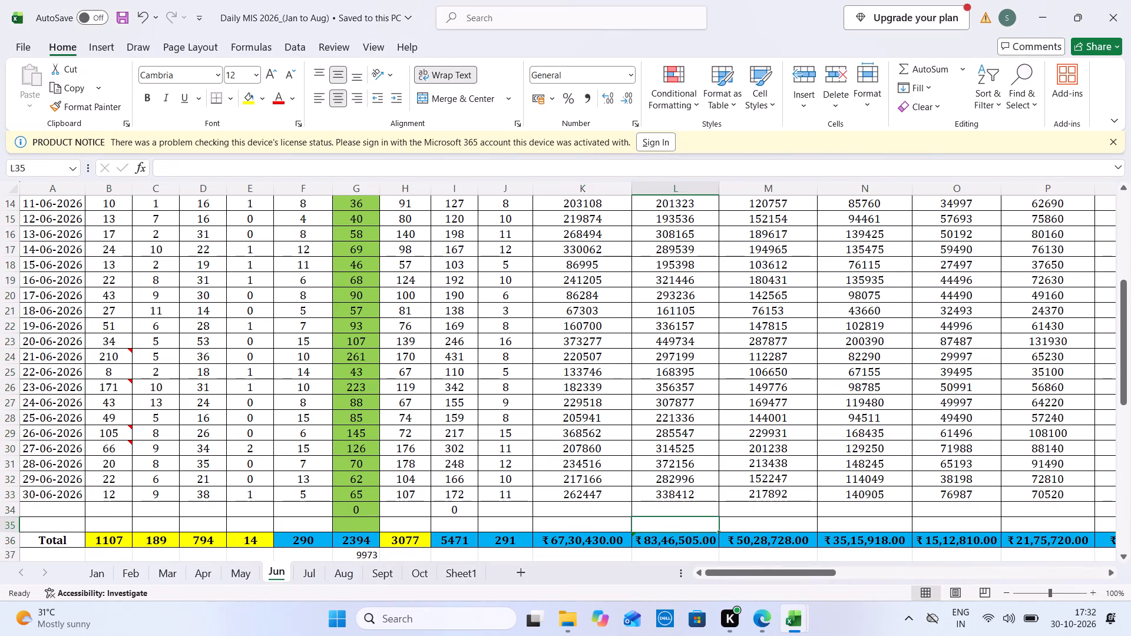
key("Down")
key("Down")
key("Down")
key("Down")
key("Down")
key("Down")
key("Down")
key("Down")
key("Down")
key("Down")
key("Down")
key("Down")
key("Down")
key("Down")
key("Down")
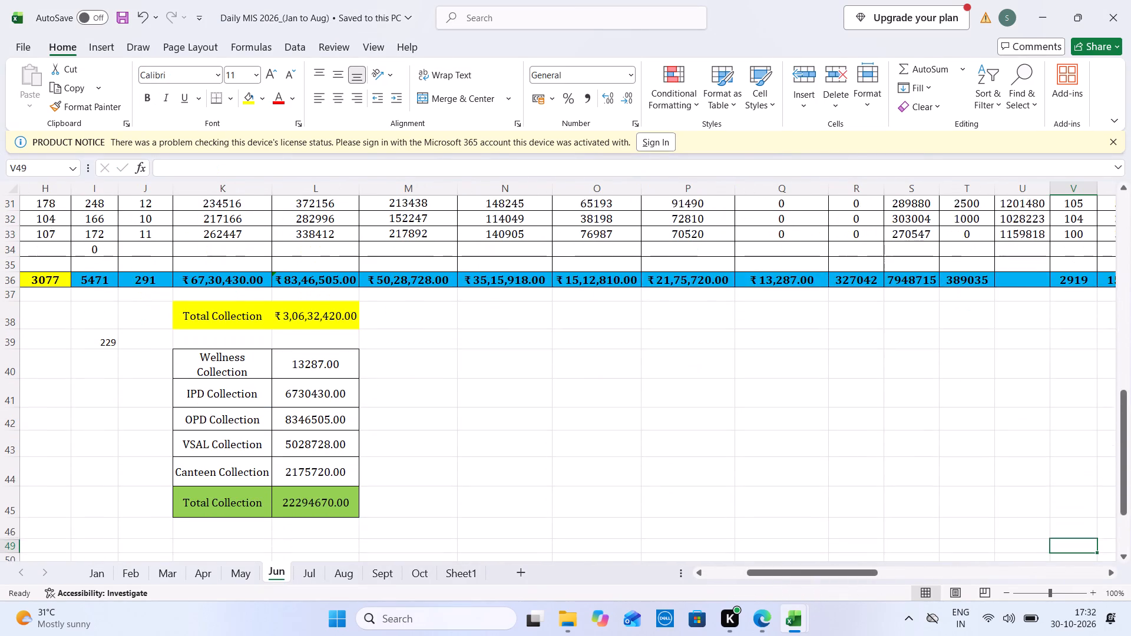
key("Left")
key("Left")
key("Left")
key("Left")
key("Left")
key("Left")
key("Left")
key("Left")
key("Left")
key("Left")
key("Left")
key("Left")
key("Left")
key("Left")
key("Left")
key("Left")
key("Left")
key("Left")
key("Left")
key("Left")
Sum Khopoli's daily total collections for 1 to 30 June and enter 30243385 as its Jun-26 MTD in the budget table.
key("ctrl+Tab")
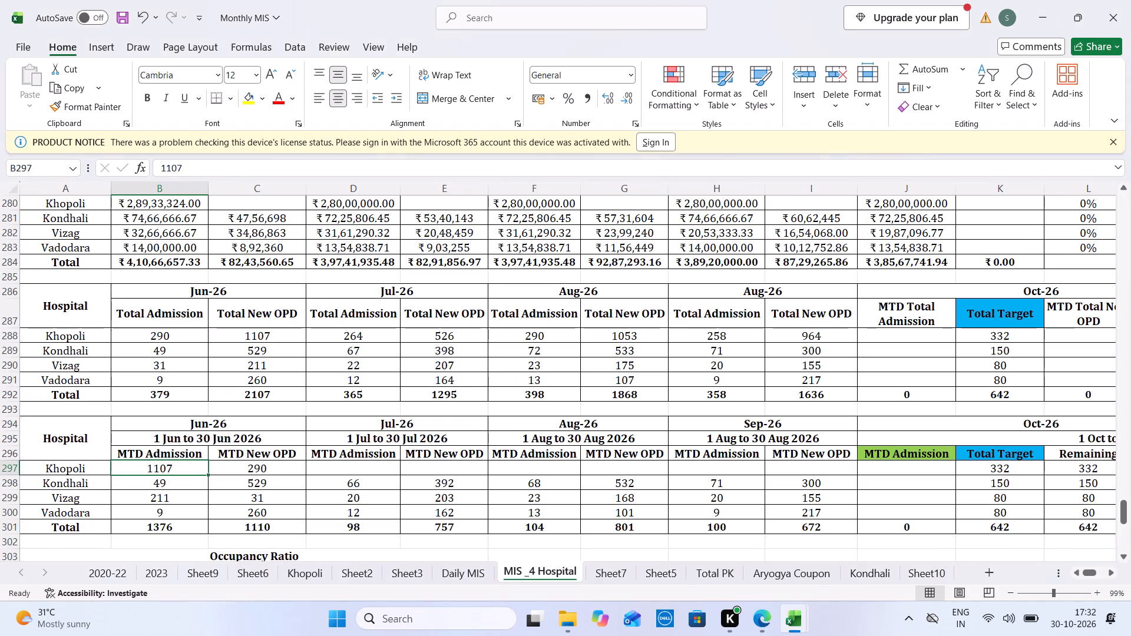
key("Up")
key("Up")
key("Up")
key("Up")
key("Up")
key("Up")
key("Up")
key("Up")
key("Up")
key("Up")
key("Up")
key("Up")
key("Up")
key("Up")
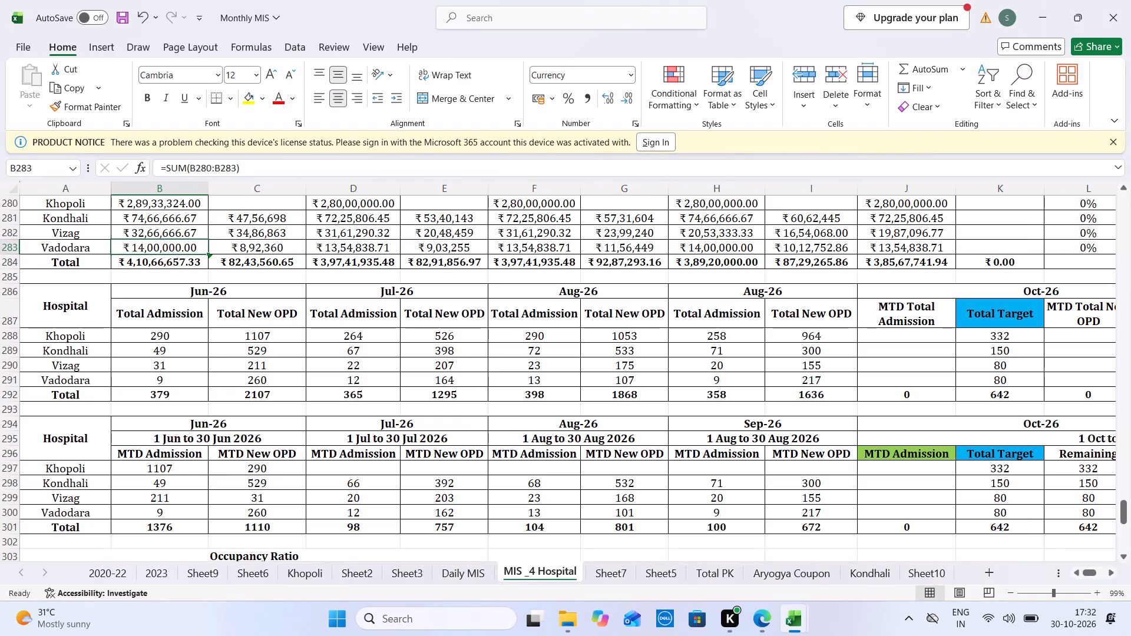
key("Up")
key("Up")
key("Up")
key("Right")
key("ctrl+Tab")
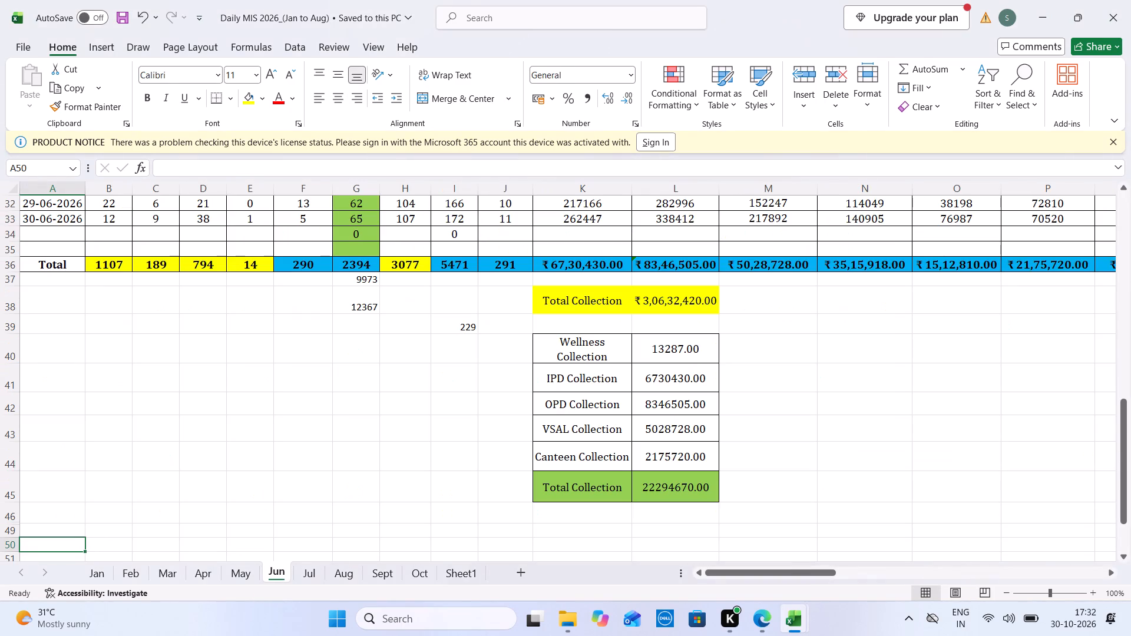
key("Tab")
key("ctrl+Tab")
type("30")
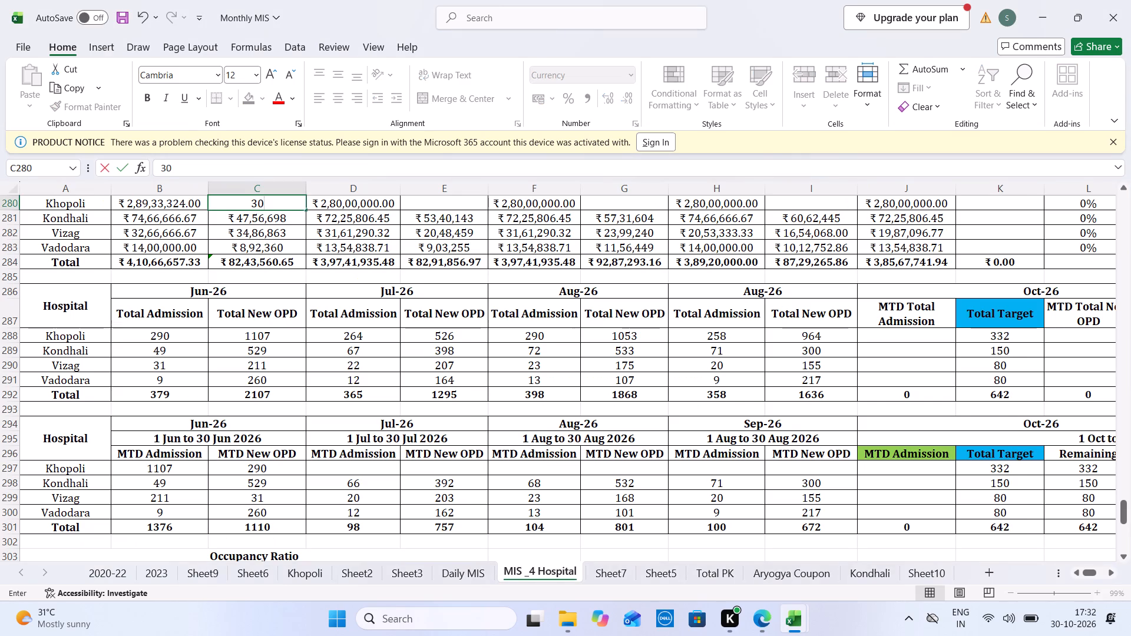
key("ctrl+Tab")
key("Right")
key("Right")
key("Right")
key("Right")
key("Right")
key("Right")
key("Right")
key("Right")
key("Right")
key("Right")
key("Right")
key("Right")
key("Right")
key("Right")
key("Right")
key("Right")
key("Right")
key("Right")
key("Right")
key("Right")
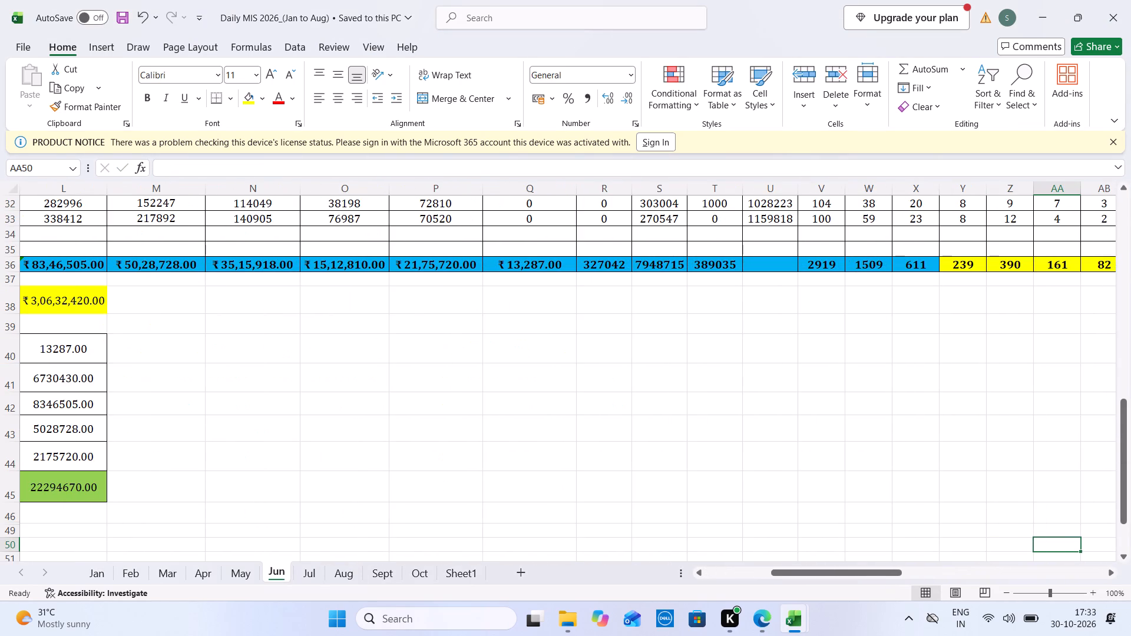
left_click_drag(778, 223, 782, 264)
key("ctrl+Tab")
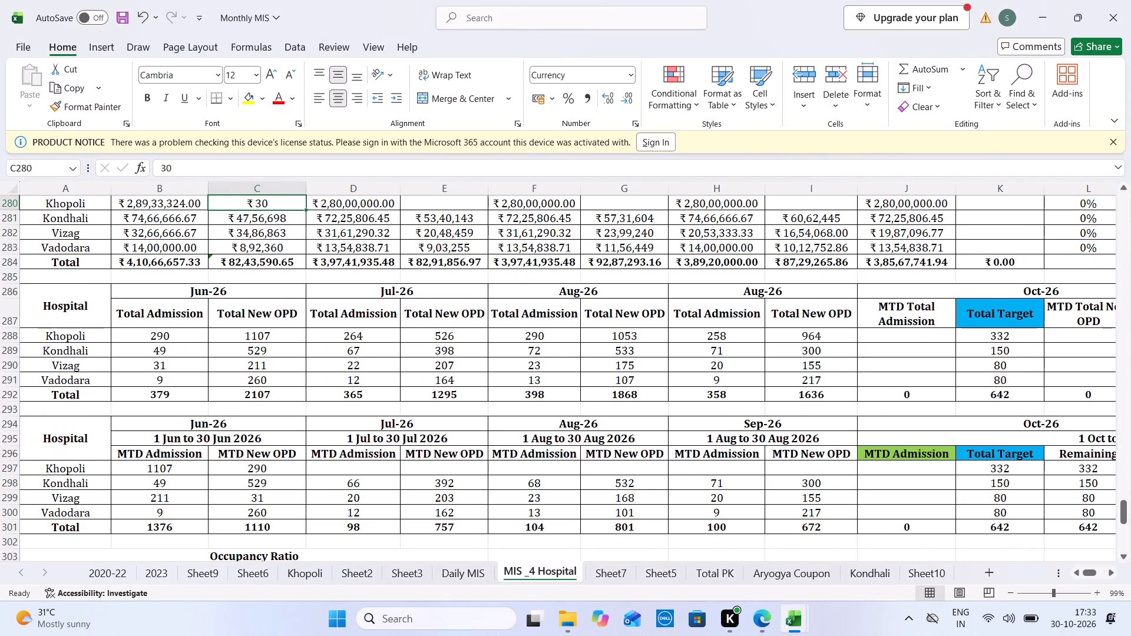
key("ctrl+Tab")
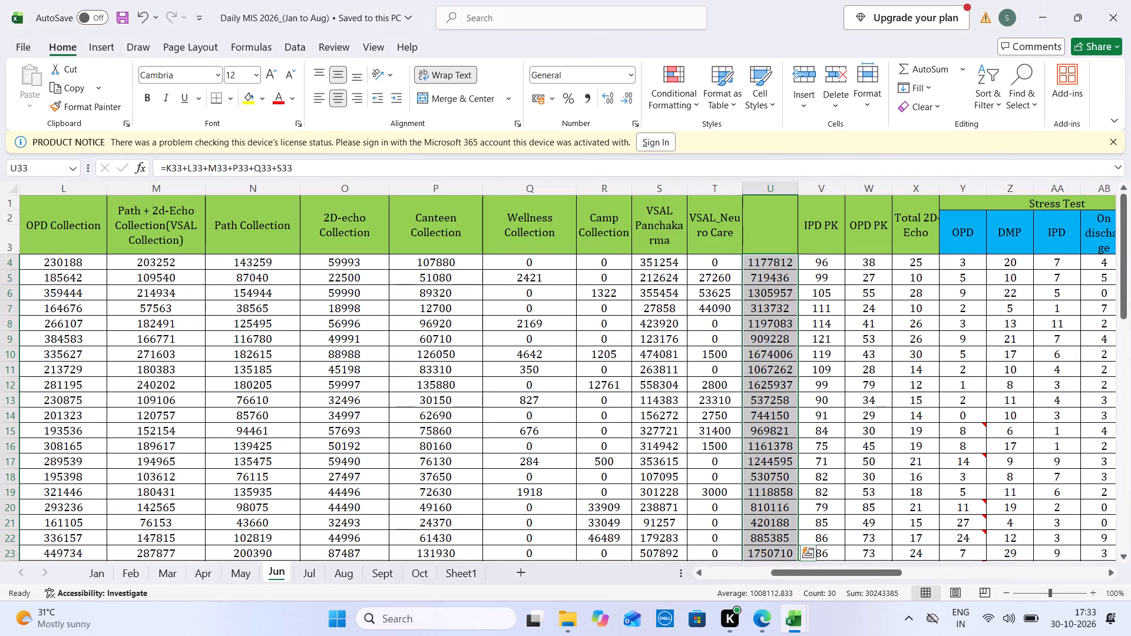
key("ctrl+Tab")
type("3024")
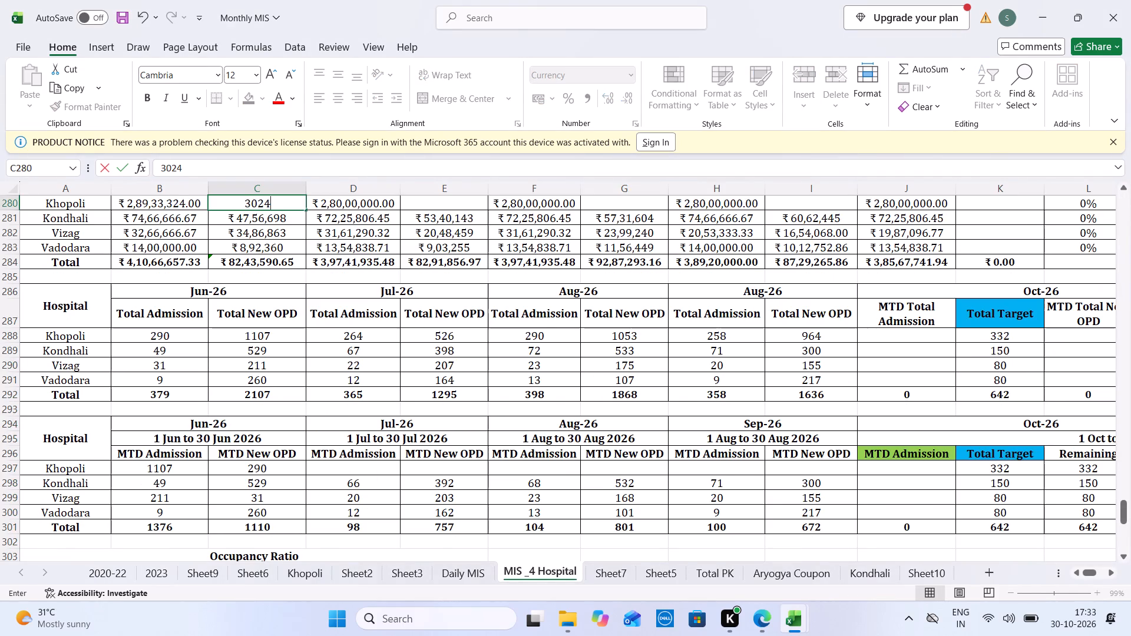
key("ctrl+Tab")
key("ctrl+Tab")
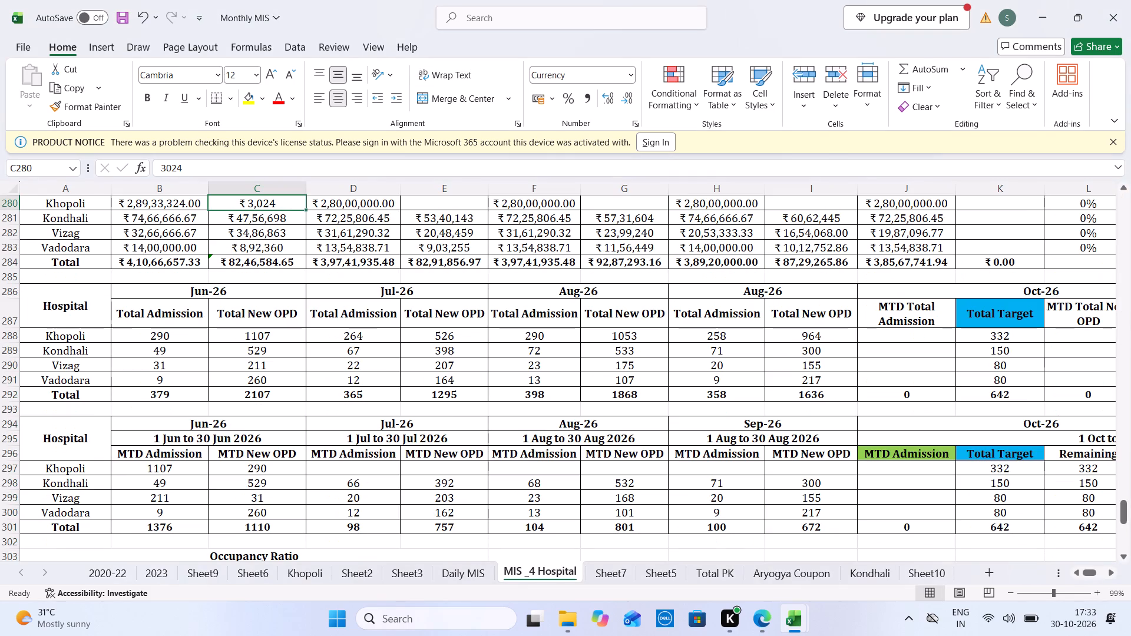
double_click(286, 204)
type("3385")
key("ctrl+Tab")
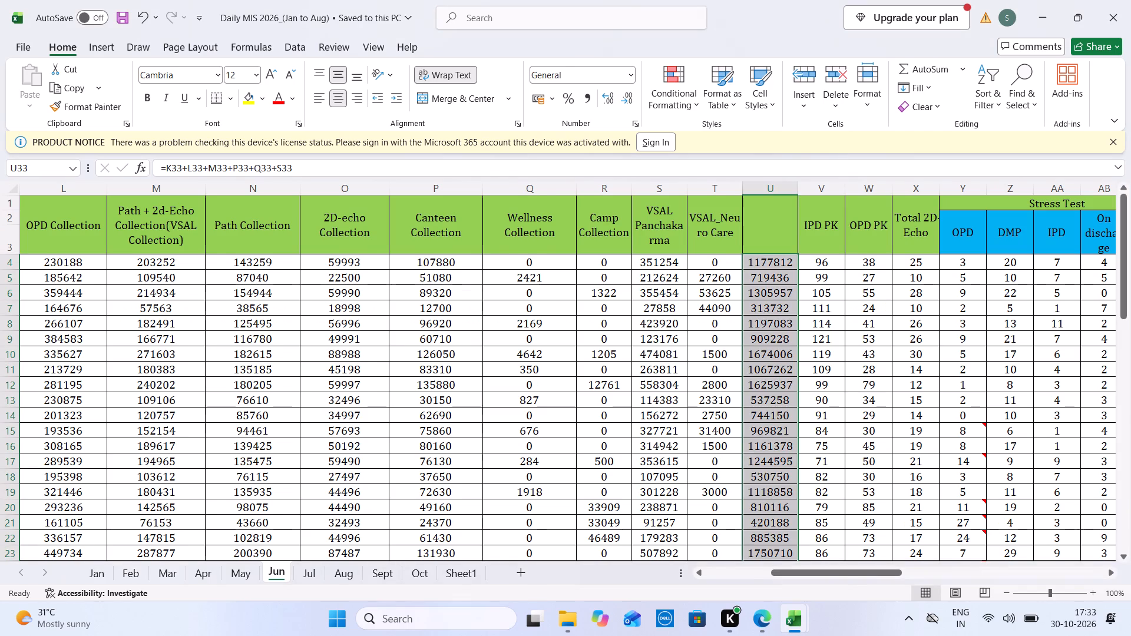
key("ctrl+Tab")
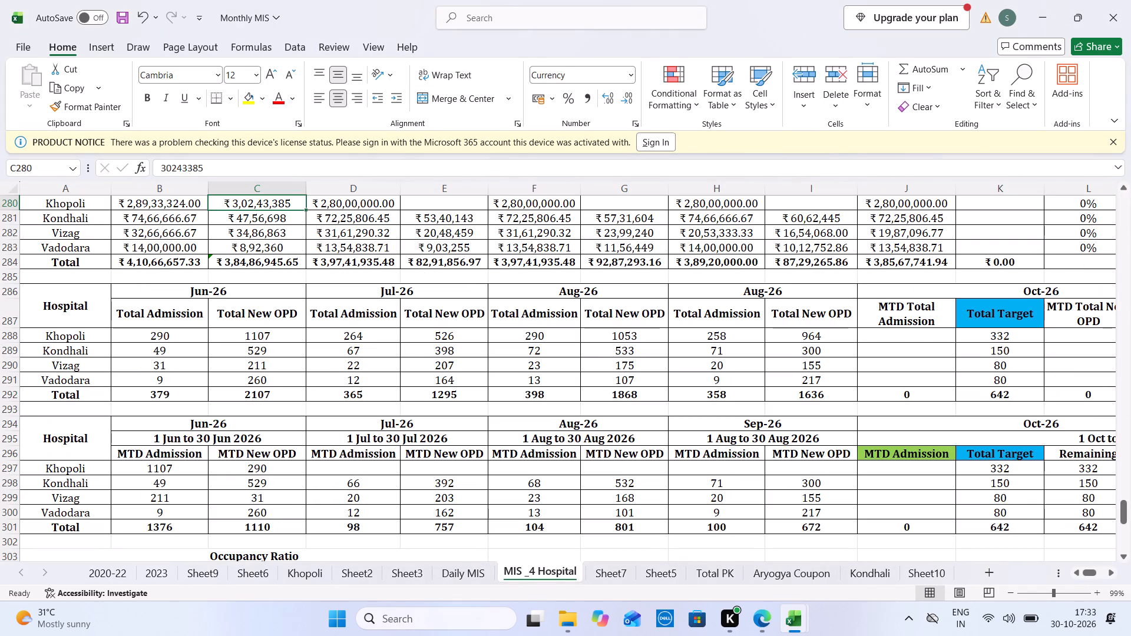
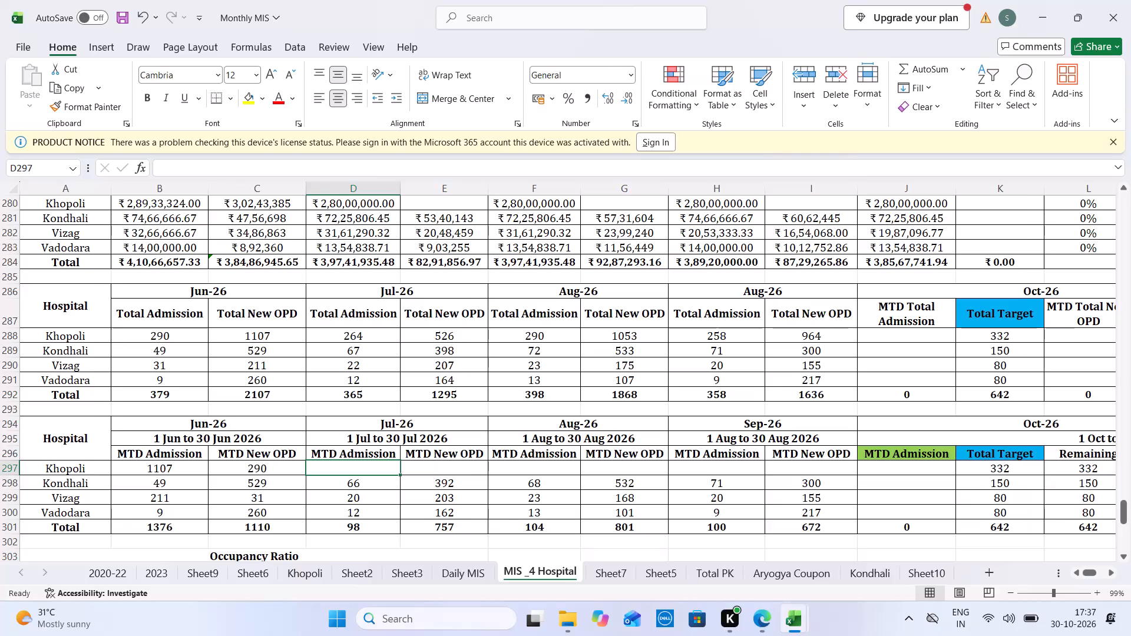
Sum Khopoli's daily New OPD figures for 1 to 30 July on the Jul sheet of the Daily MIS 2026 workbook.
key("ctrl+Tab")
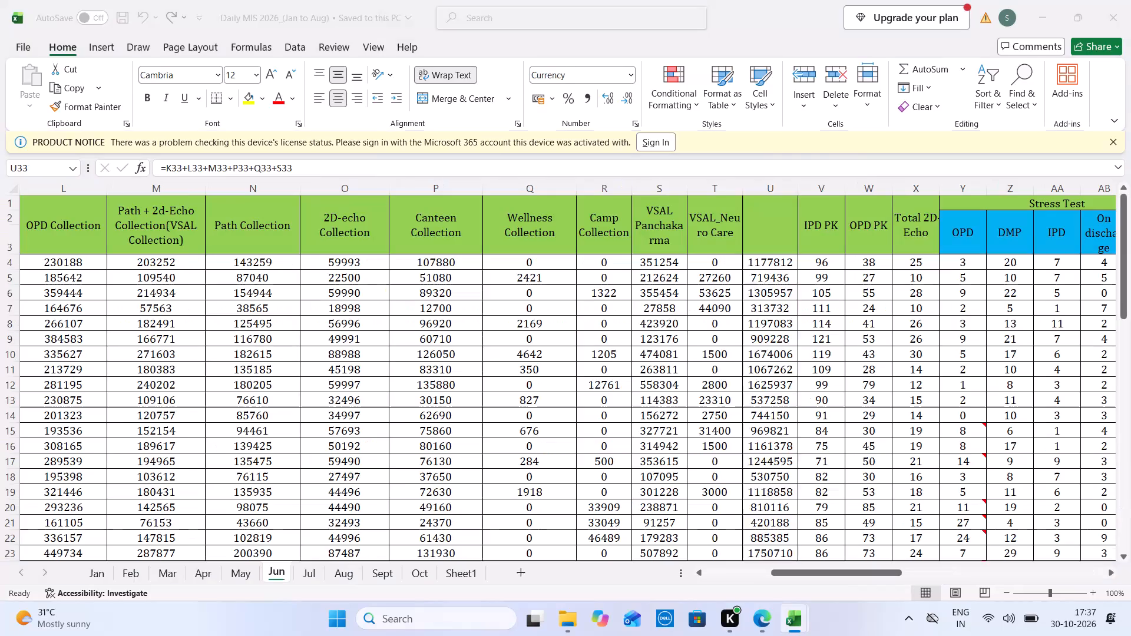
left_click(309, 571)
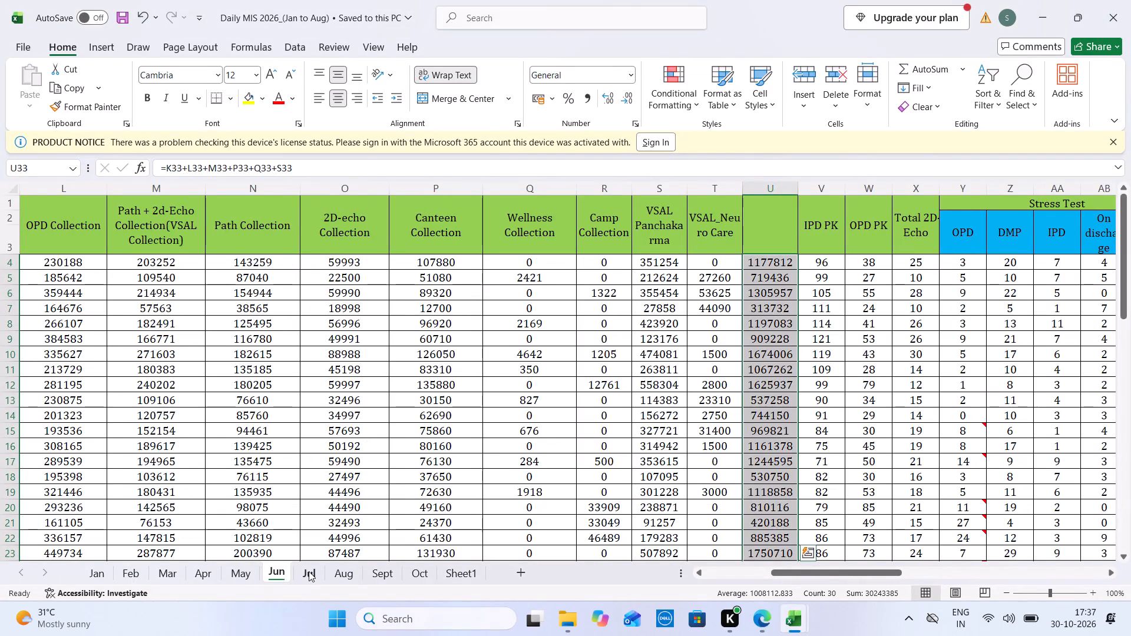
left_click_drag(114, 264, 100, 449)
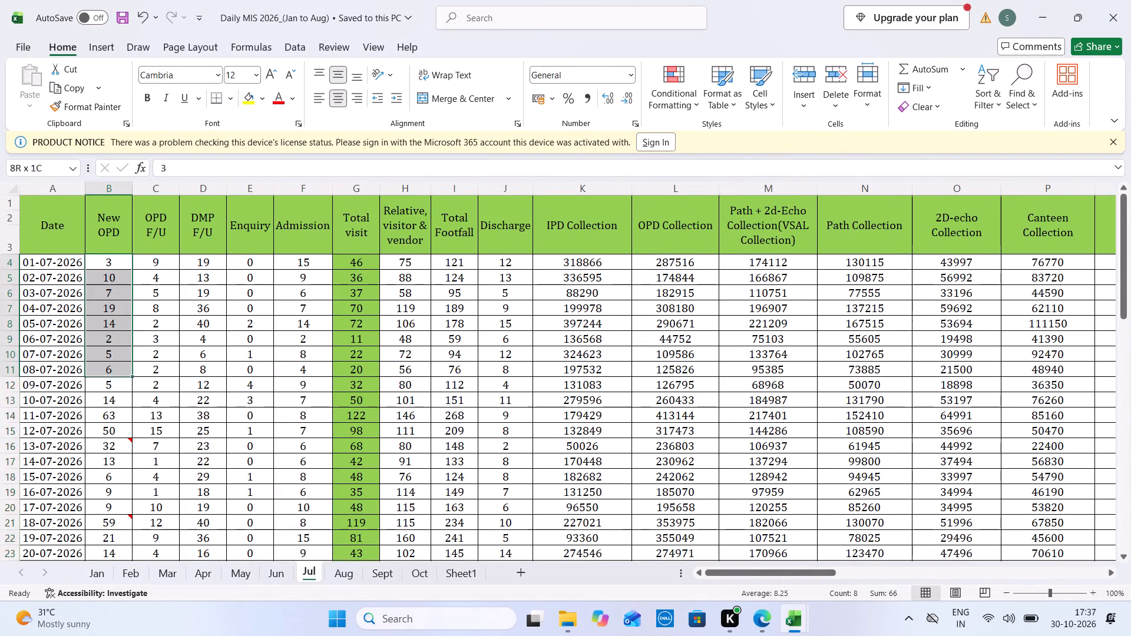
left_click_drag(100, 449, 98, 359)
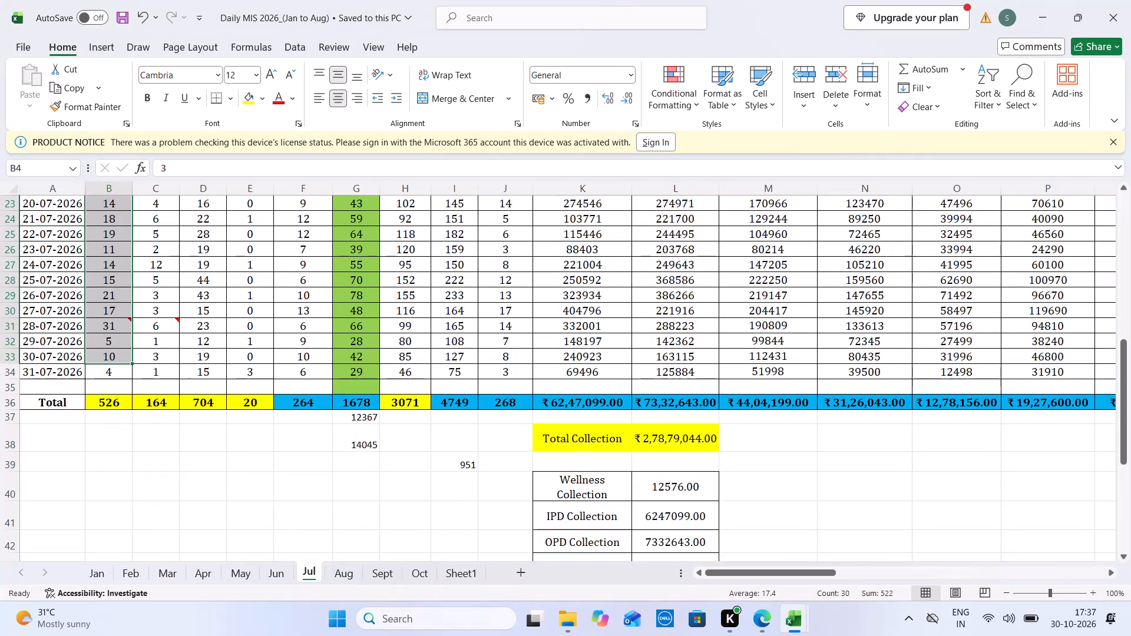
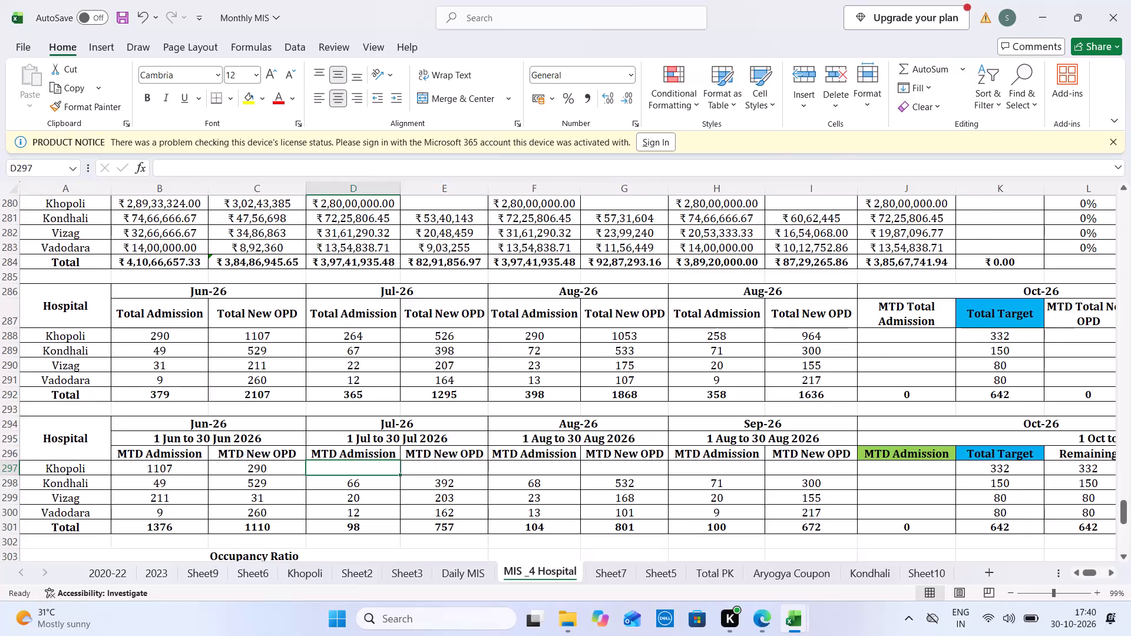
Enter 522 as Khopoli's MTD New OPD for 1 to 30 July on the MIS _4 Hospital sheet.
key("ctrl+Tab")
key("ctrl+Tab")
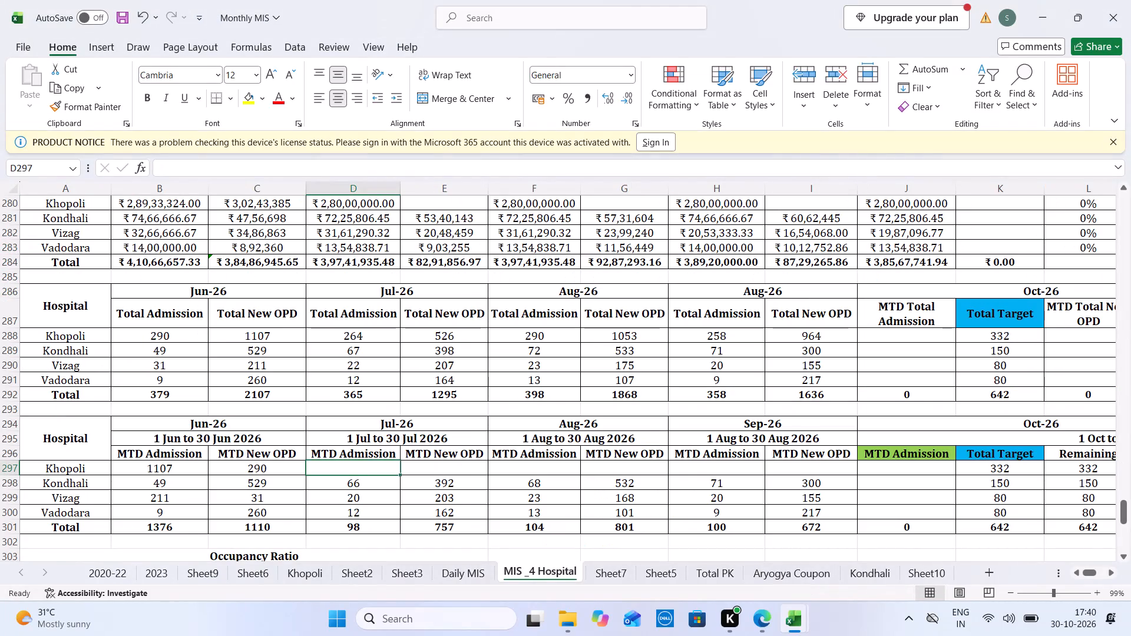
left_click(457, 463)
type("522")
Sum Khopoli's daily admissions for 1 to 30 July in the Daily MIS 2026 workbook and enter 258 as its July MTD Admission.
key("ctrl+Tab")
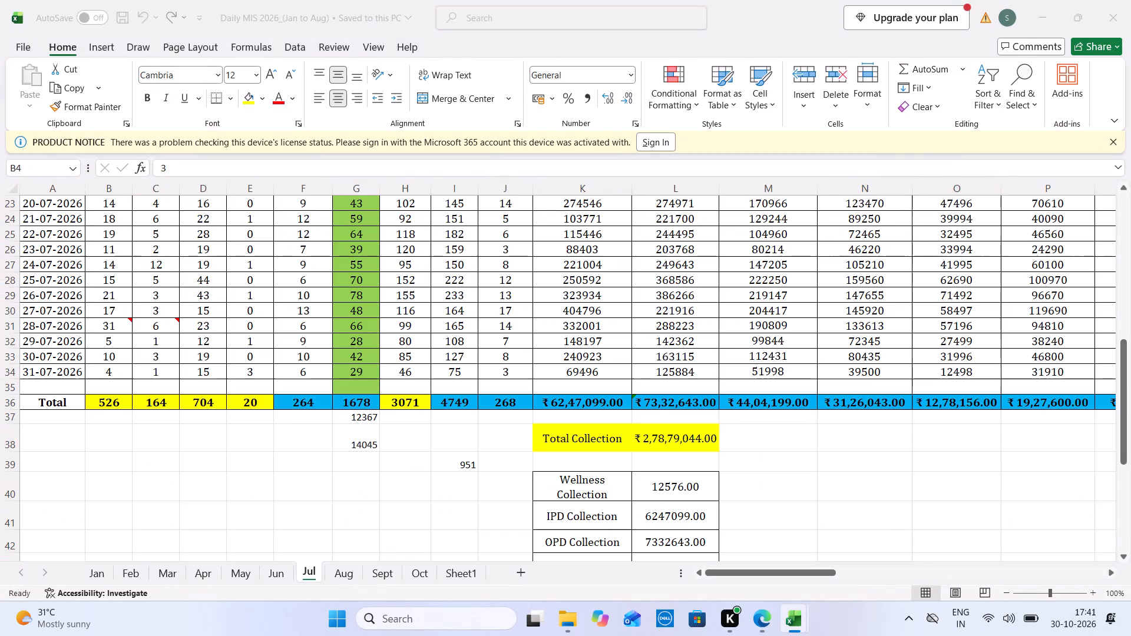
left_click_drag(325, 355, 322, 266)
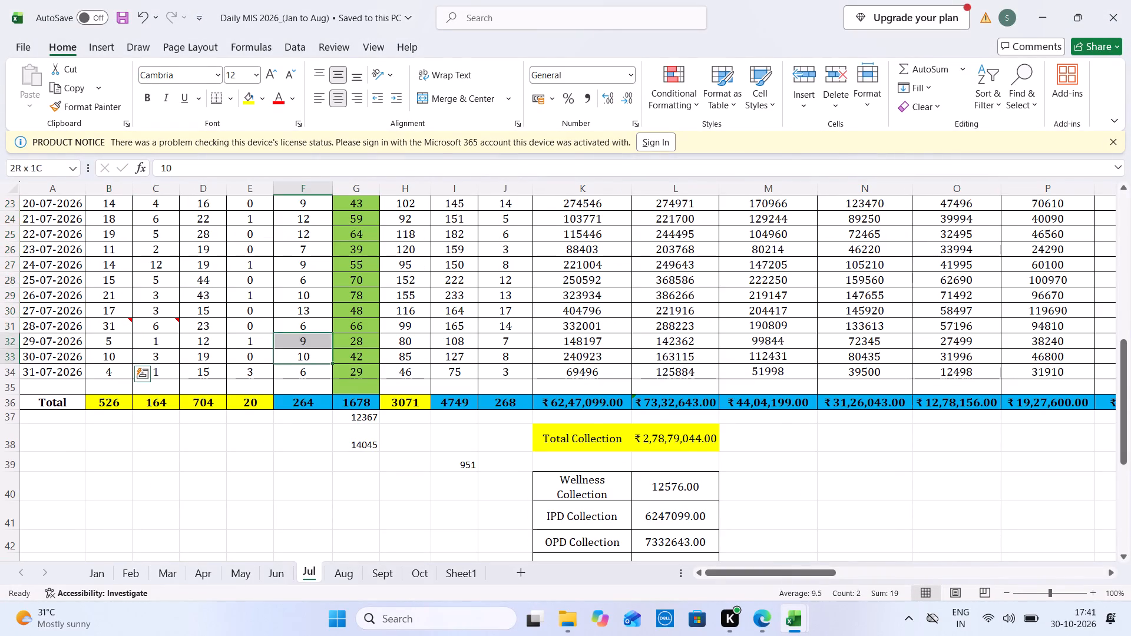
left_click_drag(322, 266, 318, 262)
key("ctrl+Tab")
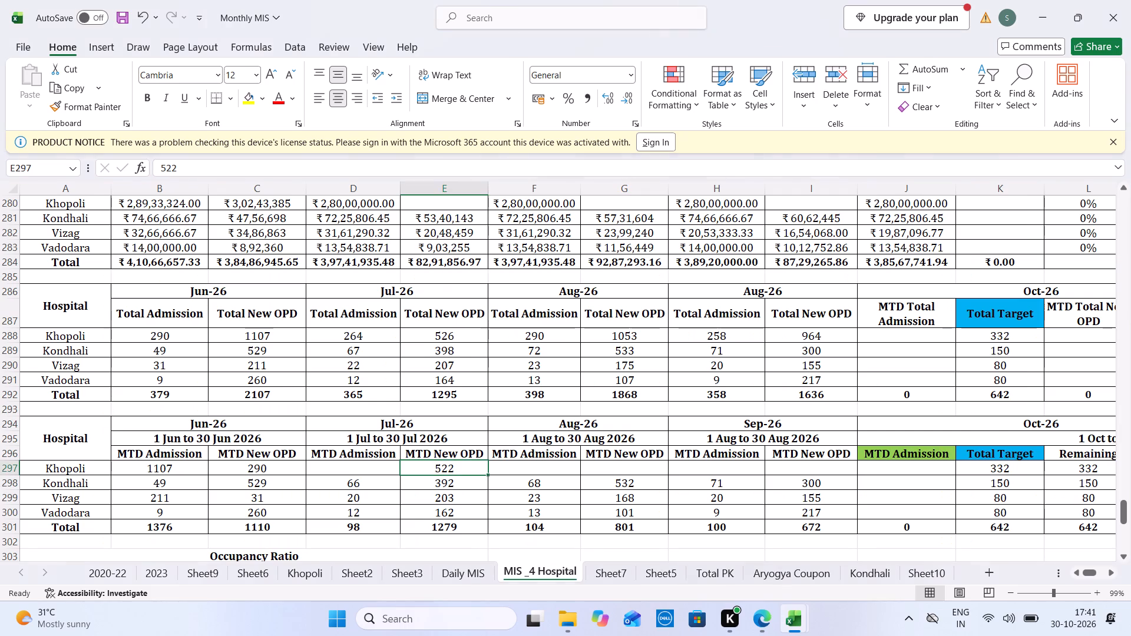
left_click(367, 468)
type("258")
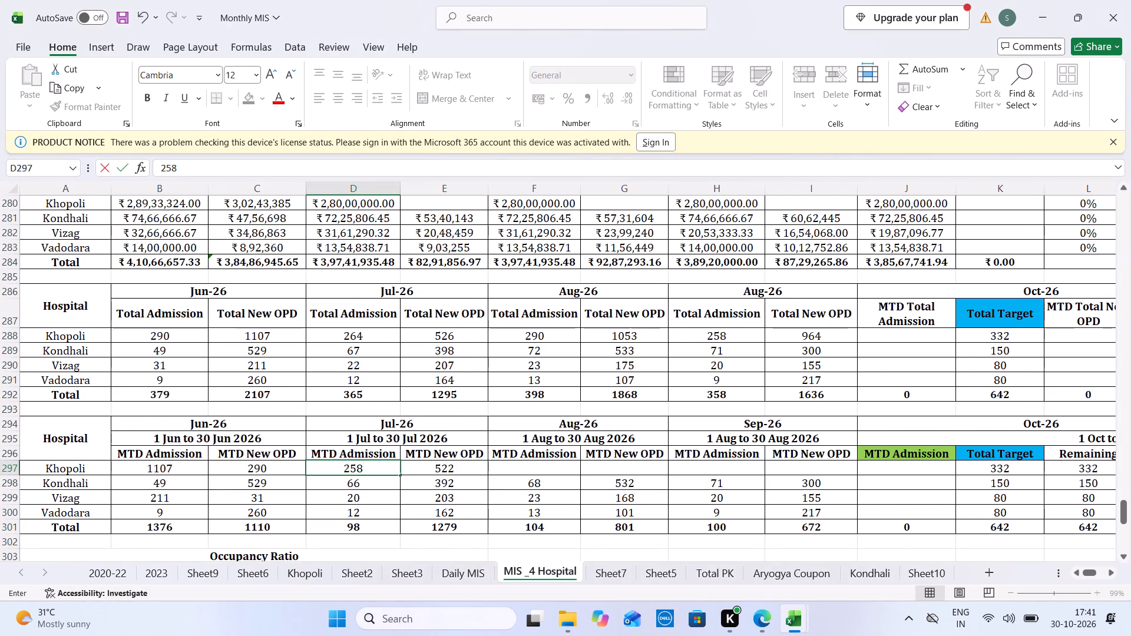
Sum Khopoli's daily total collections in column U for 1 to 30 July on the Jul sheet of the Daily MIS 2026 workbook.
key("ctrl+Tab")
key("Right")
key("Right")
key("Right")
key("Right")
key("Right")
key("Right")
key("Right")
key("Right")
key("Right")
key("Right")
key("Right")
key("Right")
key("Right")
key("Right")
key("Right")
key("Right")
key("Right")
key("Right")
key("Right")
key("Right")
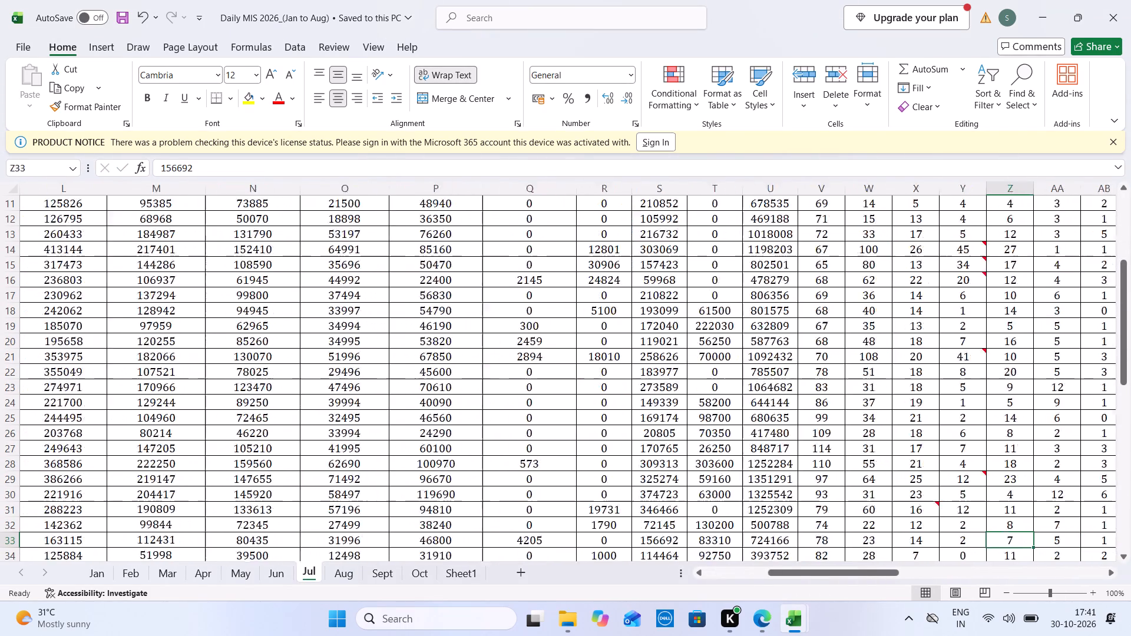
key("Left")
key("Left")
key("Left")
key("Left")
key("Left")
key("Left")
key("Left")
key("Left")
key("Left")
key("Left")
key("Left")
key("Left")
key("Down")
key("Down")
key("Down")
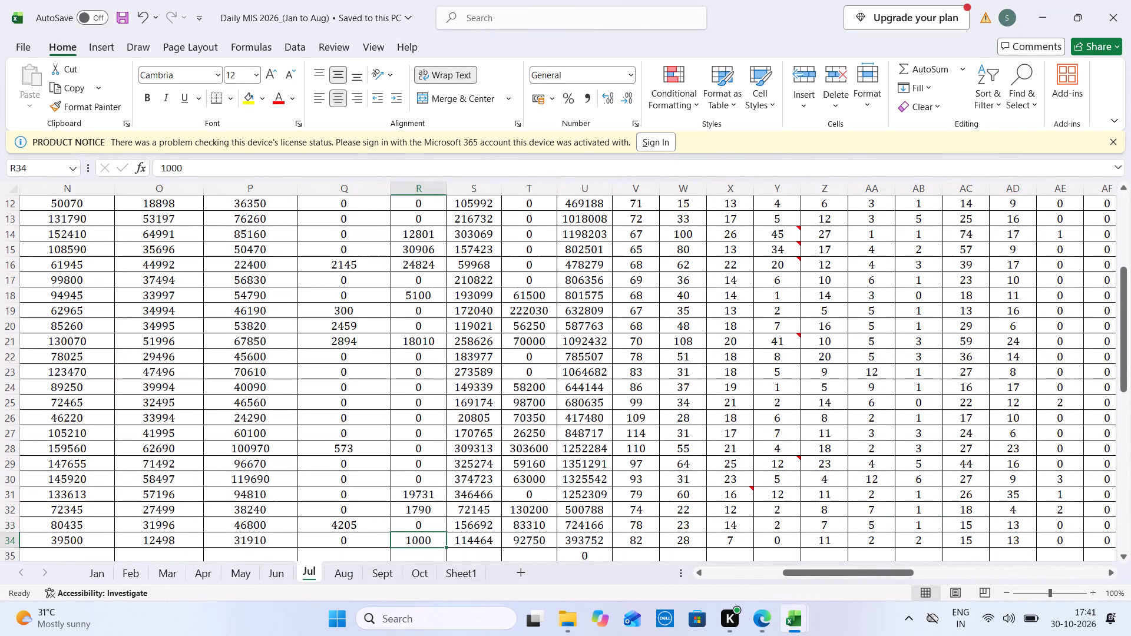
left_click_drag(574, 494, 536, 190)
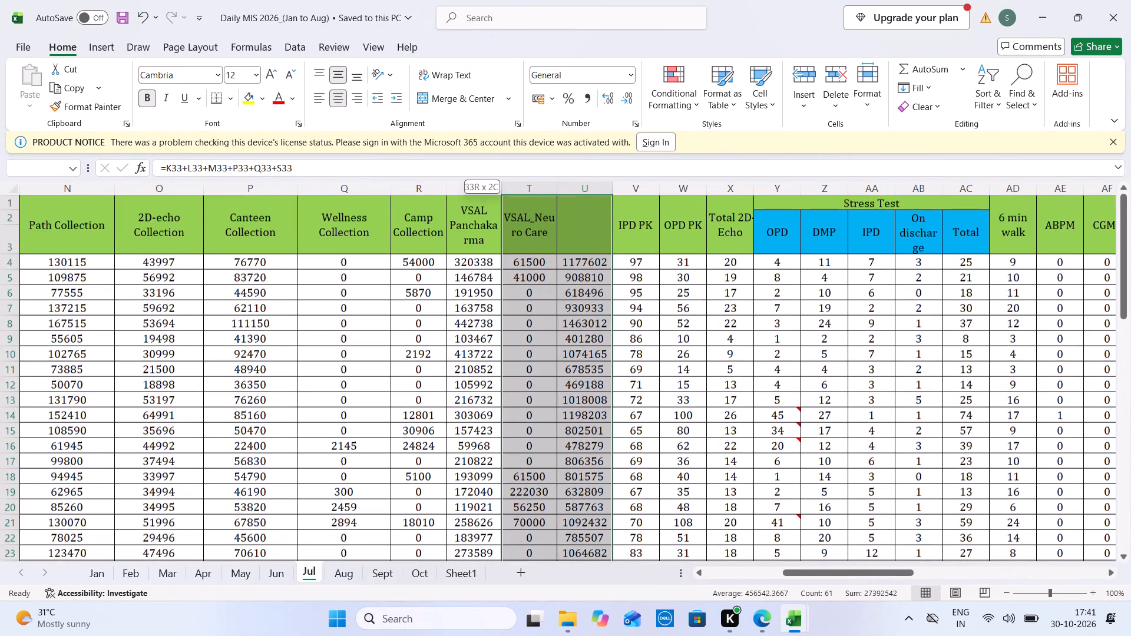
left_click_drag(536, 190, 574, 265)
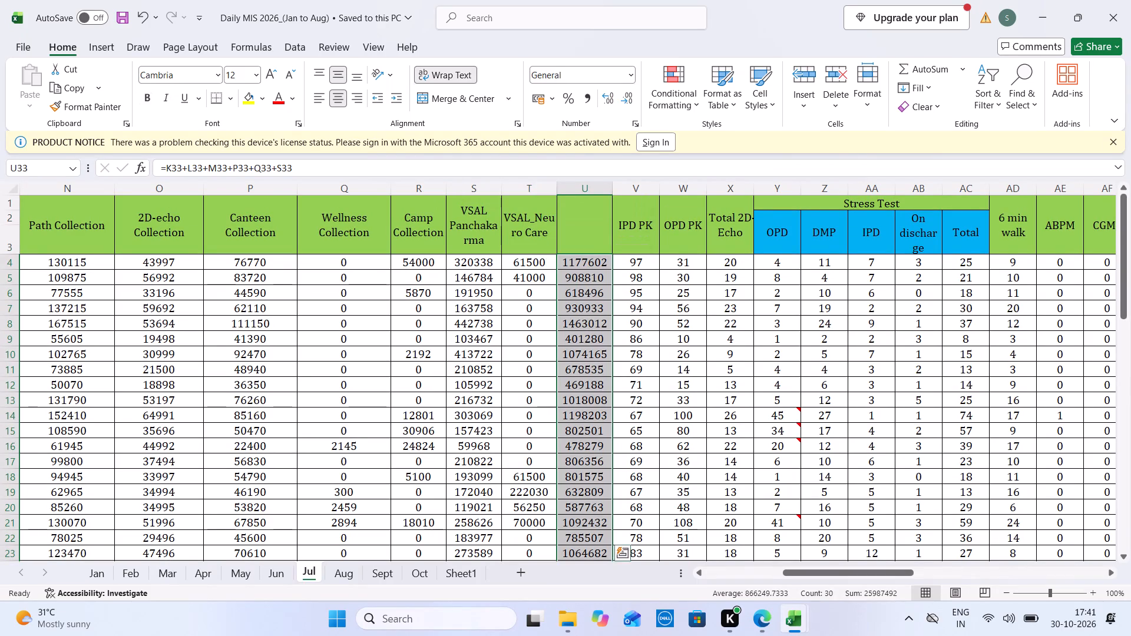
Enter 25987492 as Khopoli's July collection on the MIS _4 Hospital sheet and check it against the Daily MIS sum.
key("ctrl+Tab")
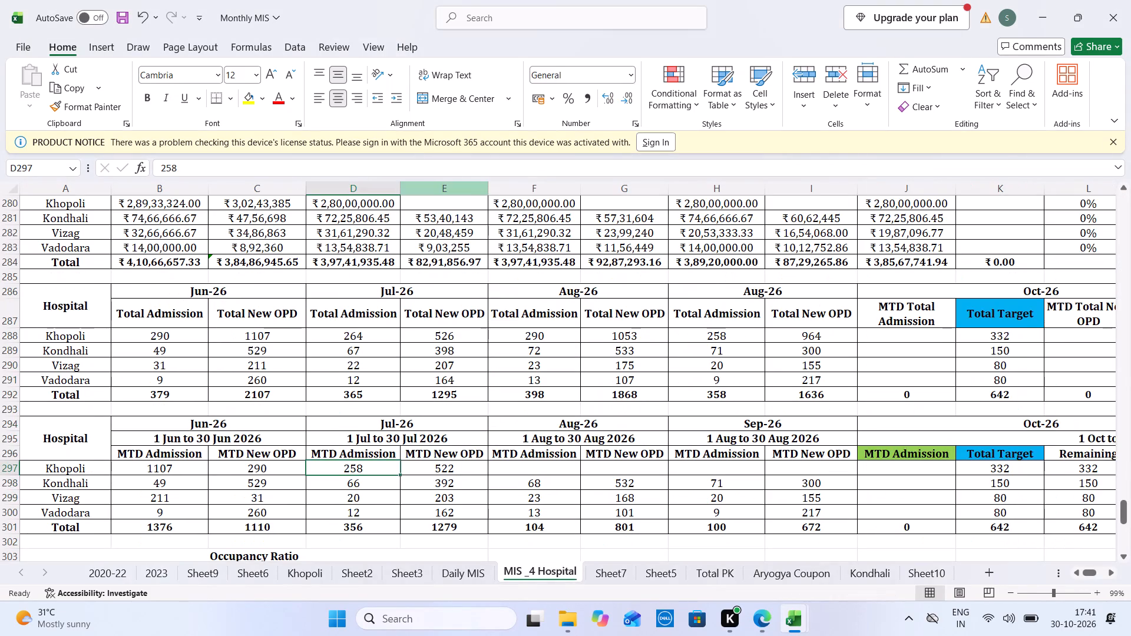
left_click(447, 200)
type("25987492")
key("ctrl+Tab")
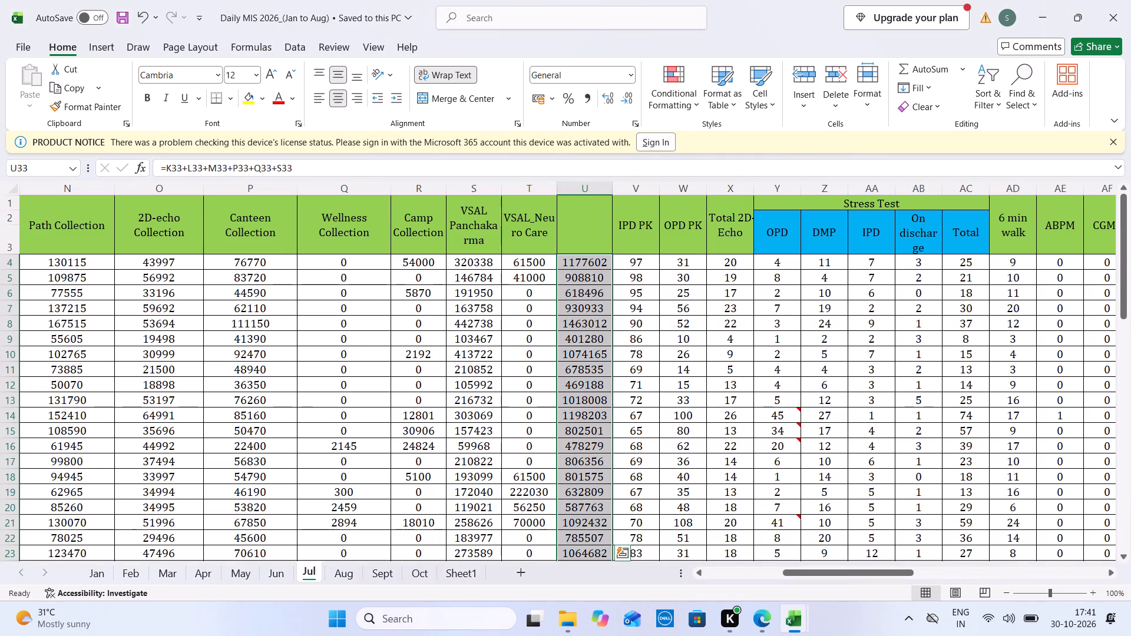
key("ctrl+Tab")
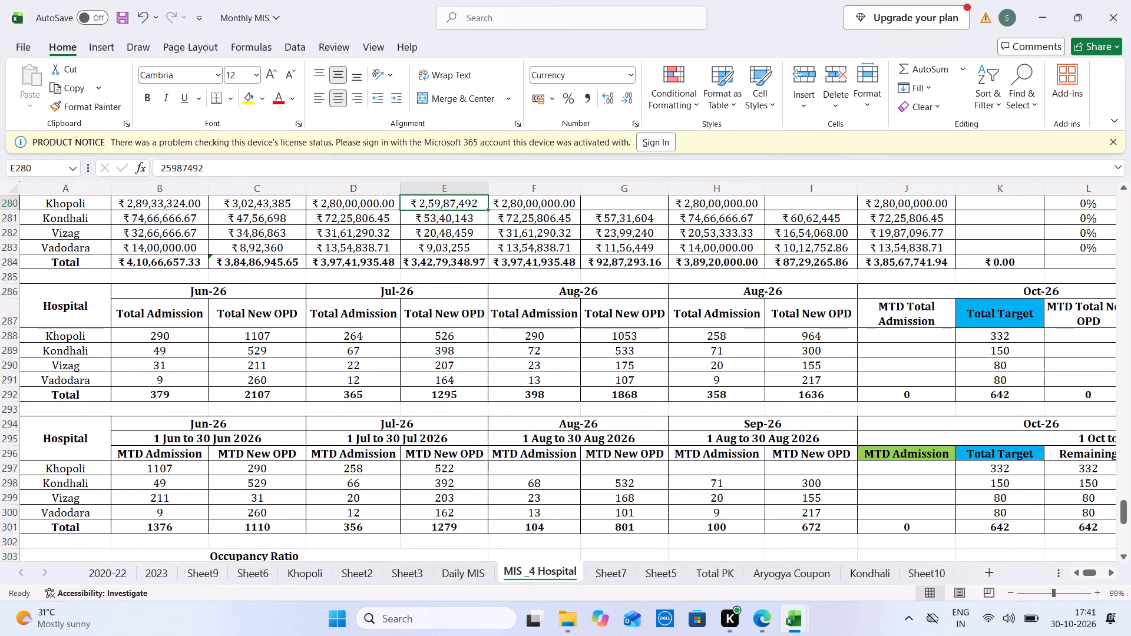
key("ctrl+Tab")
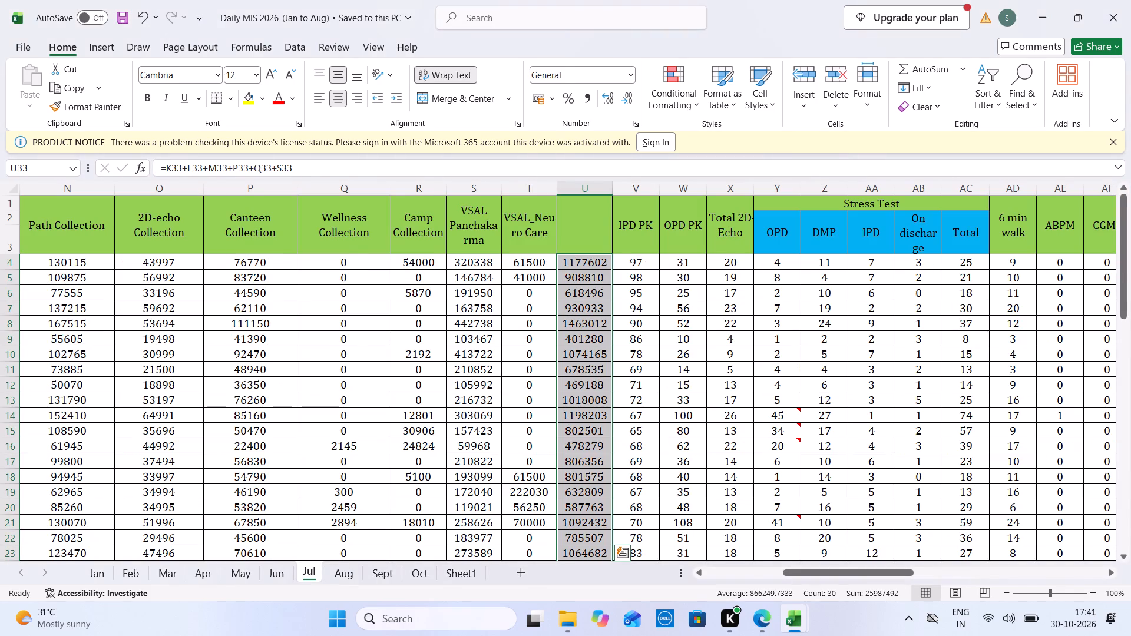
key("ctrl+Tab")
Save the Monthly MIS workbook.
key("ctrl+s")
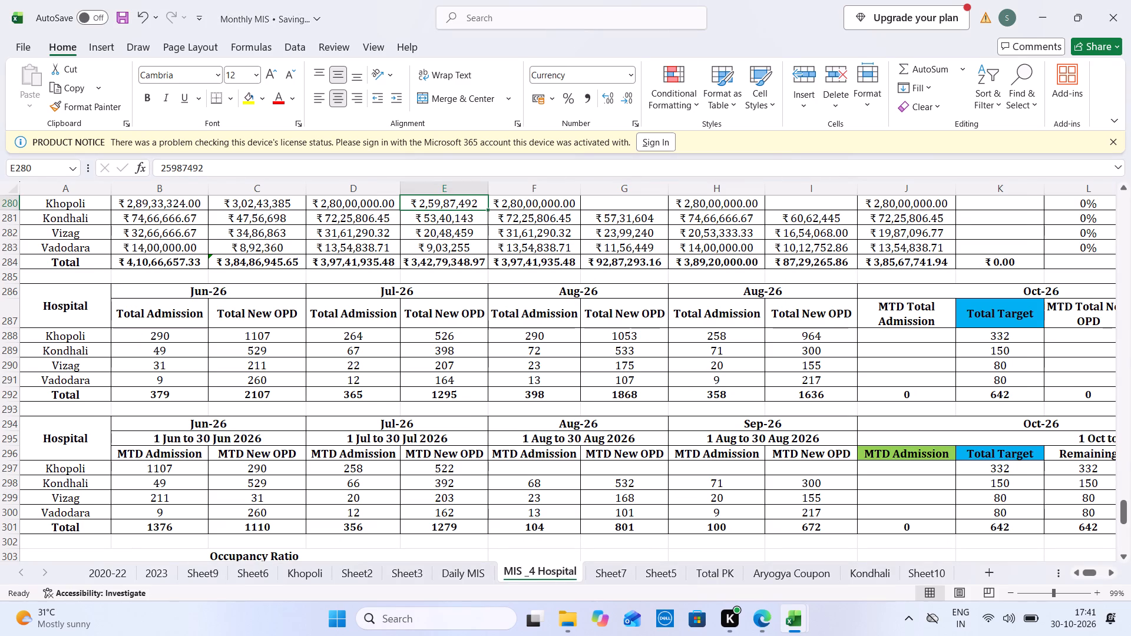
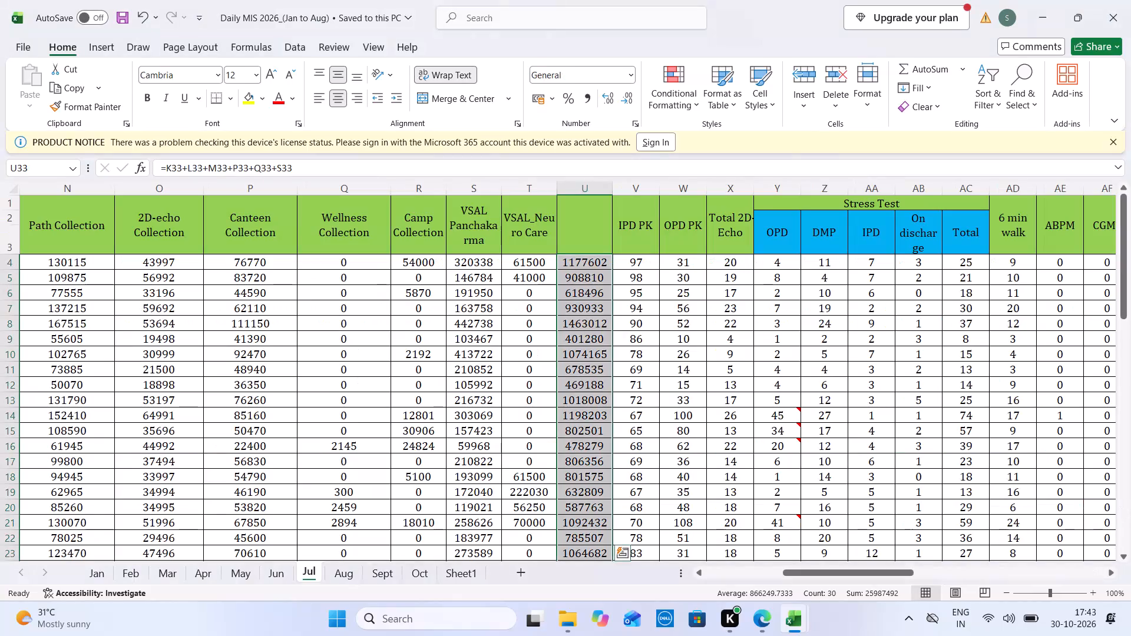
Sum Khopoli's New OPD for 1 to 30 August on the Aug sheet and enter 1031 as its August MTD New OPD.
left_click(355, 569)
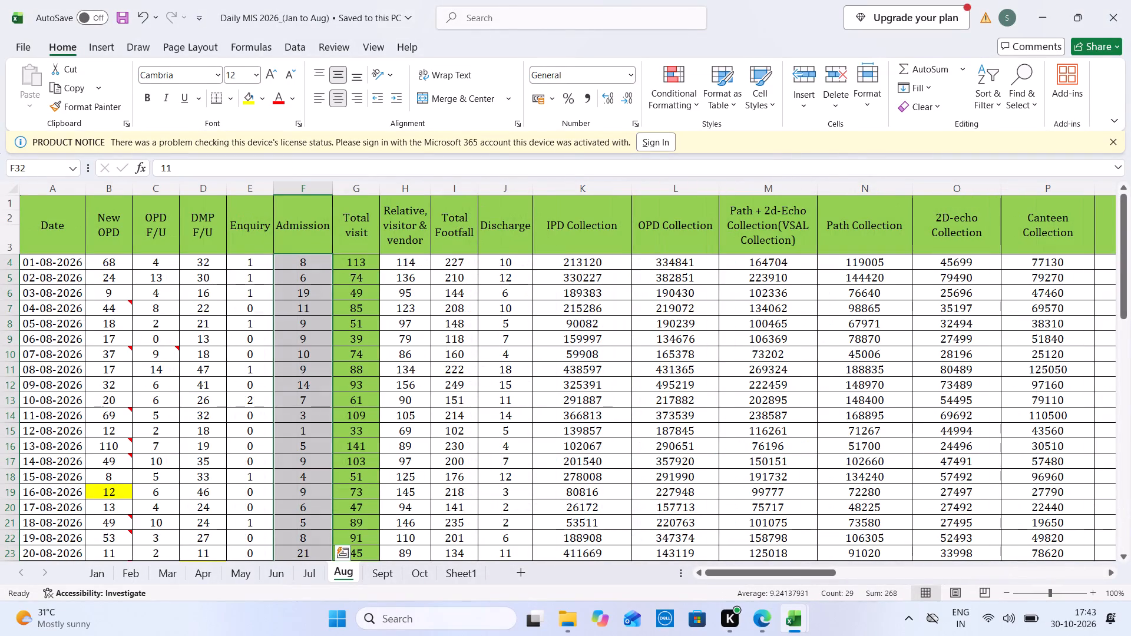
left_click(107, 257)
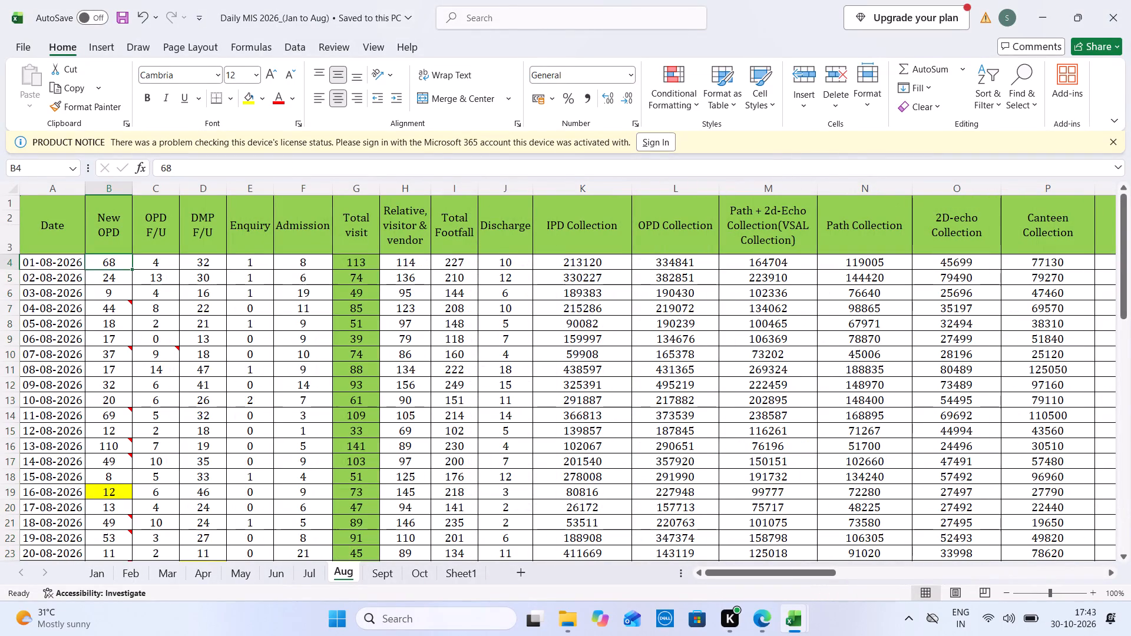
left_click_drag(113, 260, 76, 583)
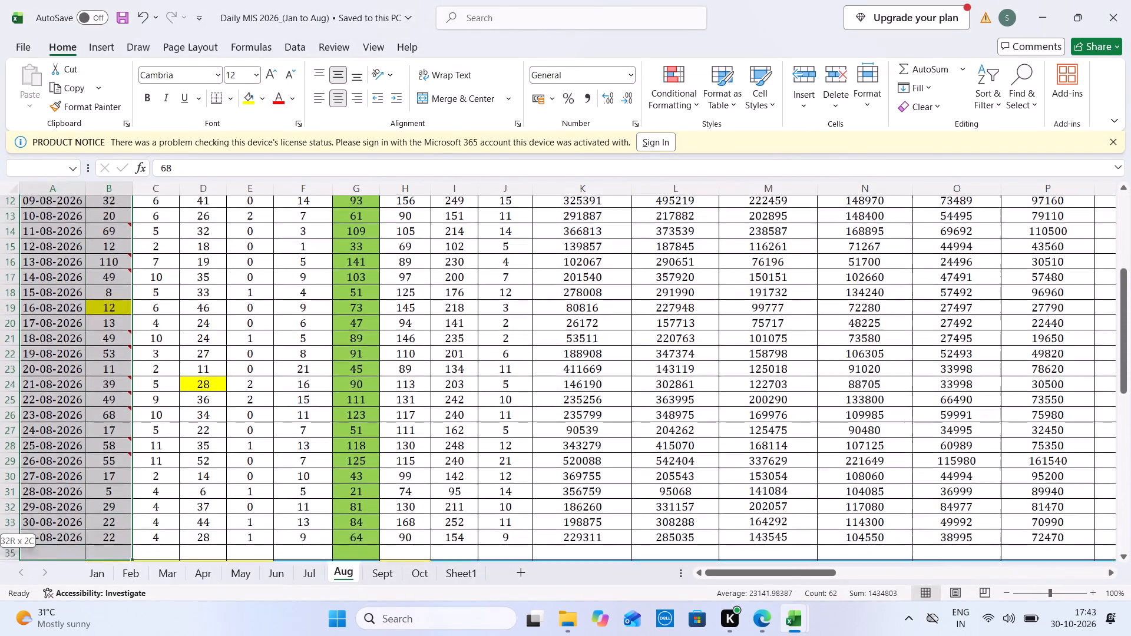
left_click_drag(76, 583, 107, 493)
key("ctrl+Tab")
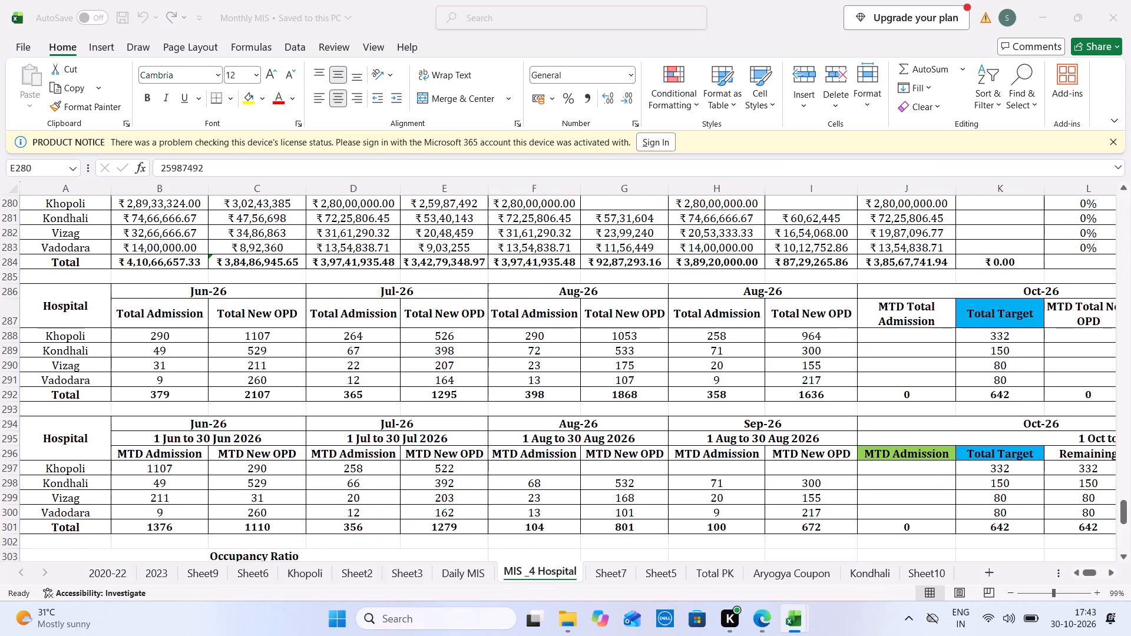
left_click(623, 472)
type("1031")
Sum Khopoli's daily admissions for 1 to 30 August and enter 281 as its August MTD Admission.
key("ctrl+Tab")
left_click_drag(308, 493, 326, 0)
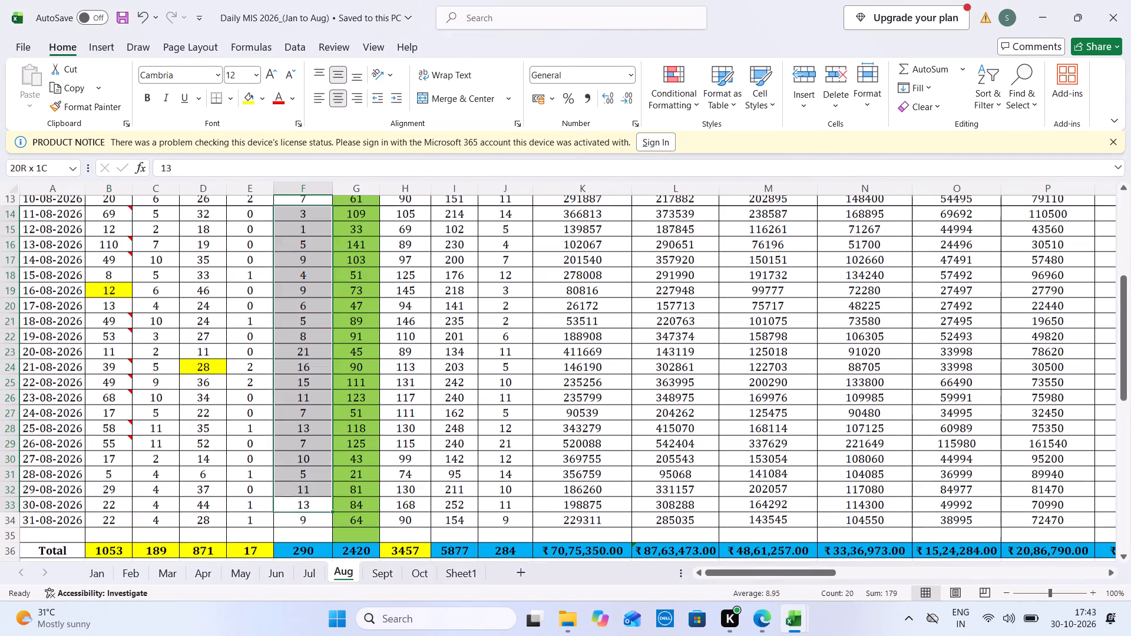
left_click_drag(326, 0, 304, 261)
key("ctrl+Tab")
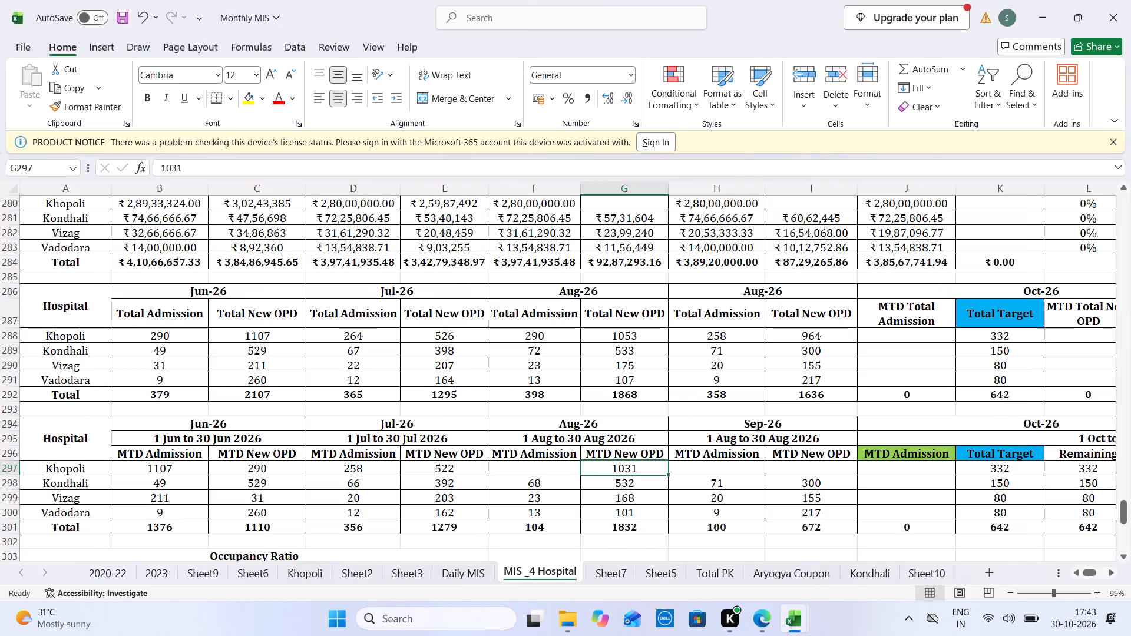
left_click(541, 471)
type("281")
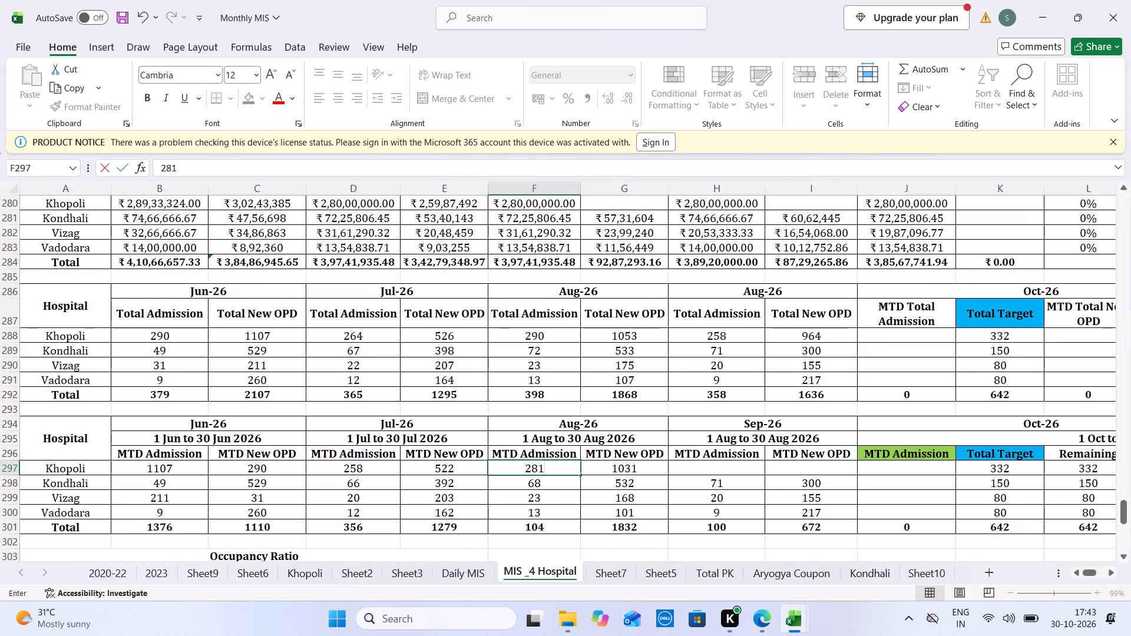
Sum Khopoli's column U collections for 1 to 30 August, enter 28708093 as its August collection in G280, and save the Monthly MIS workbook.
key("ctrl+Tab")
left_click_drag(792, 574, 908, 597)
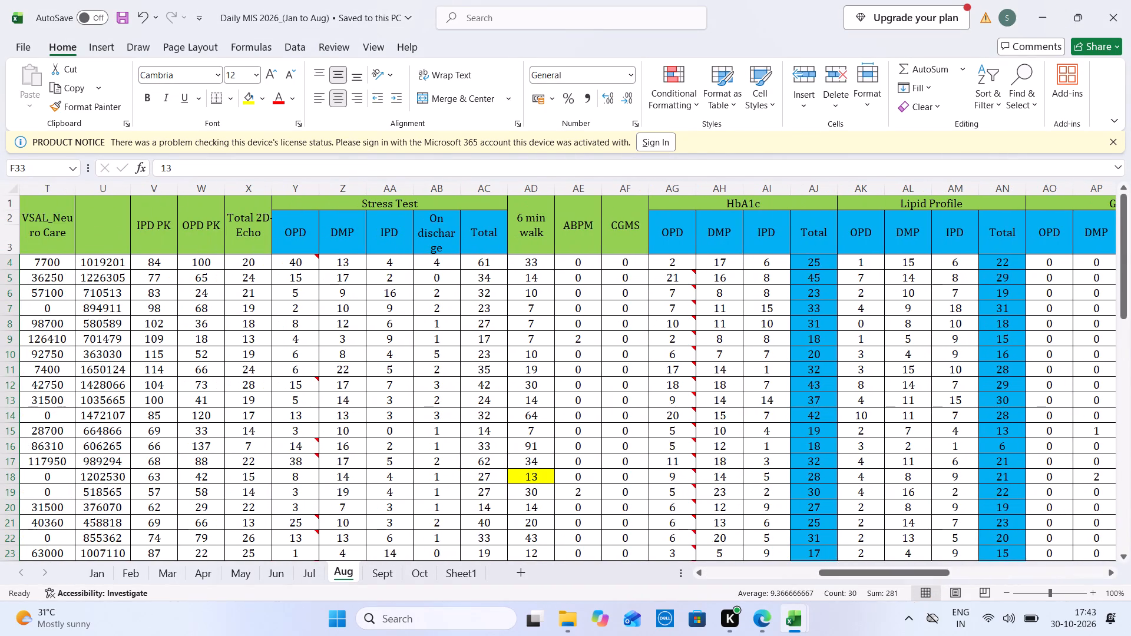
left_click_drag(116, 261, 91, 628)
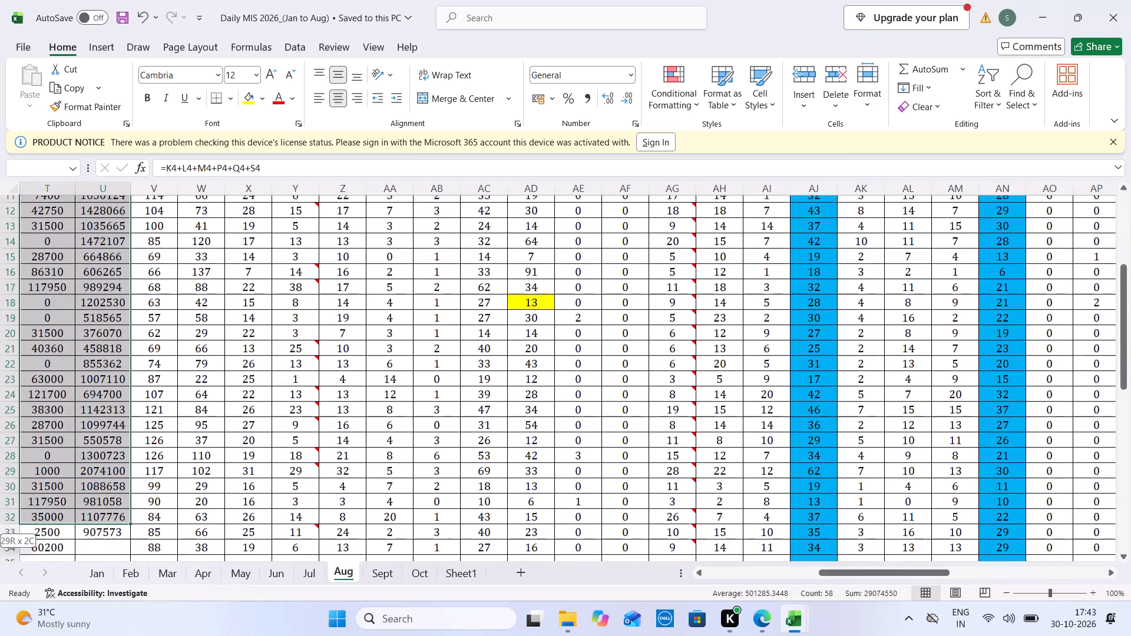
left_click_drag(91, 628, 102, 508)
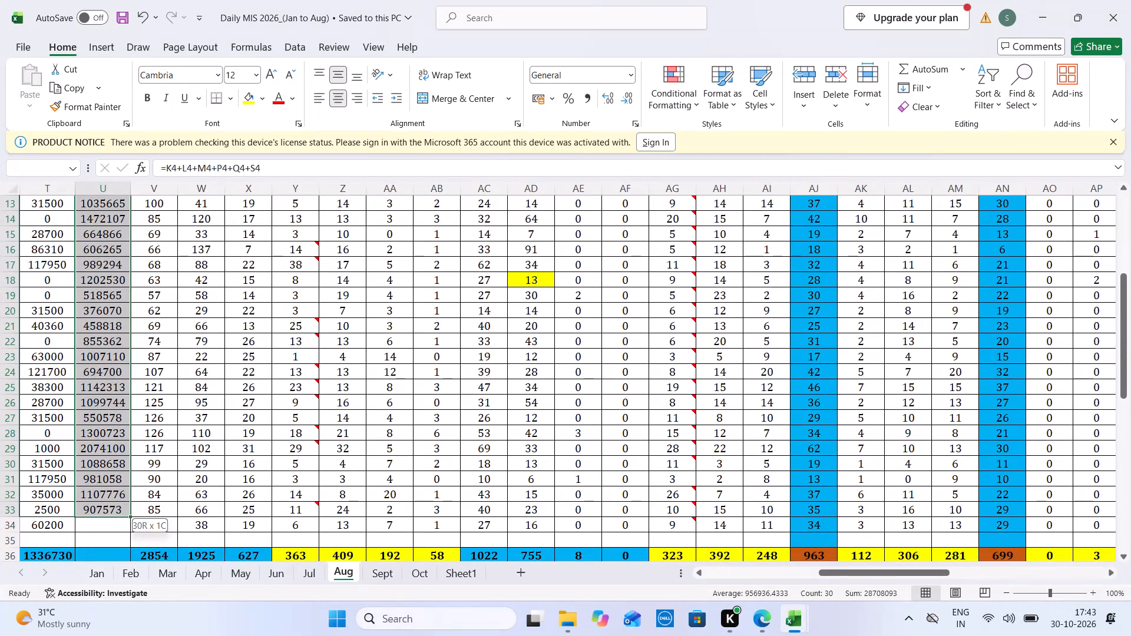
left_click_drag(102, 508, 102, 508)
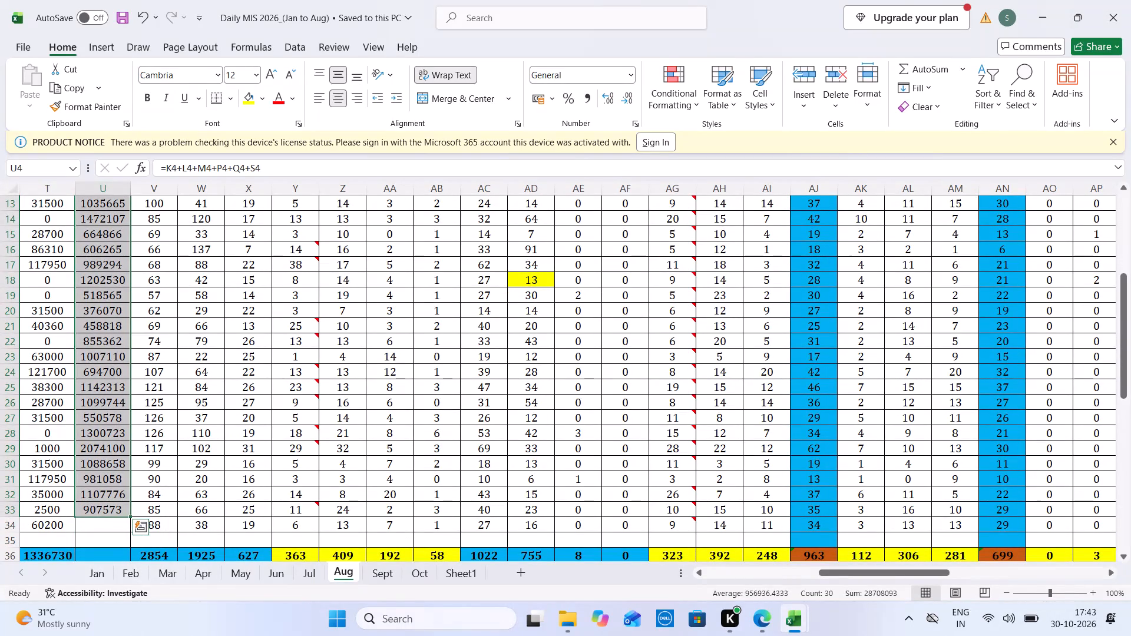
key("ctrl+Tab")
left_click(653, 204)
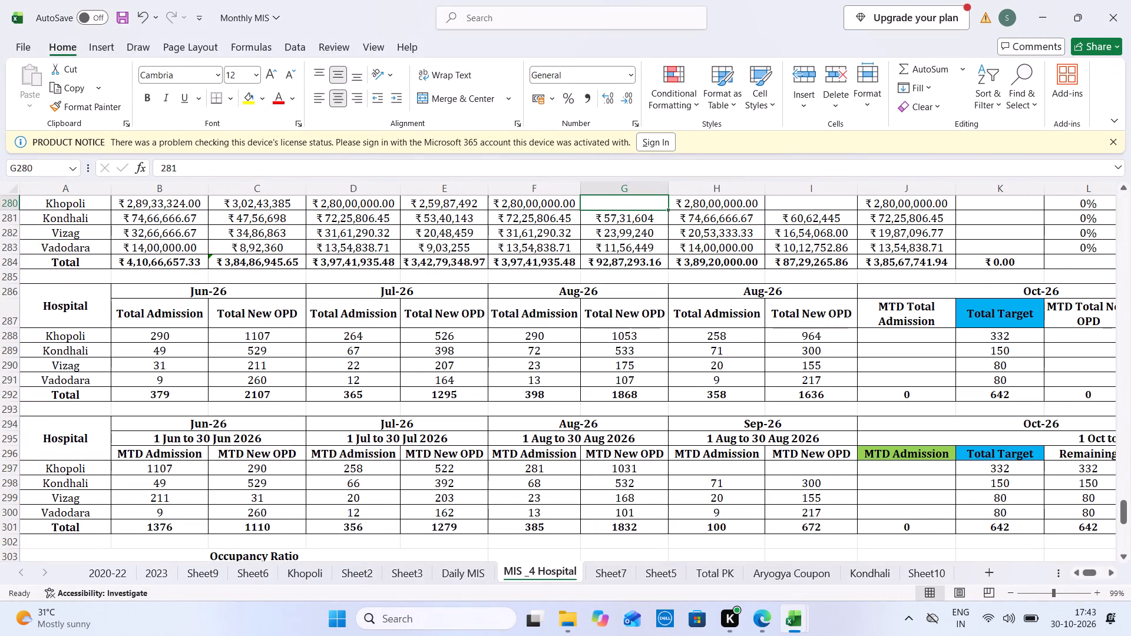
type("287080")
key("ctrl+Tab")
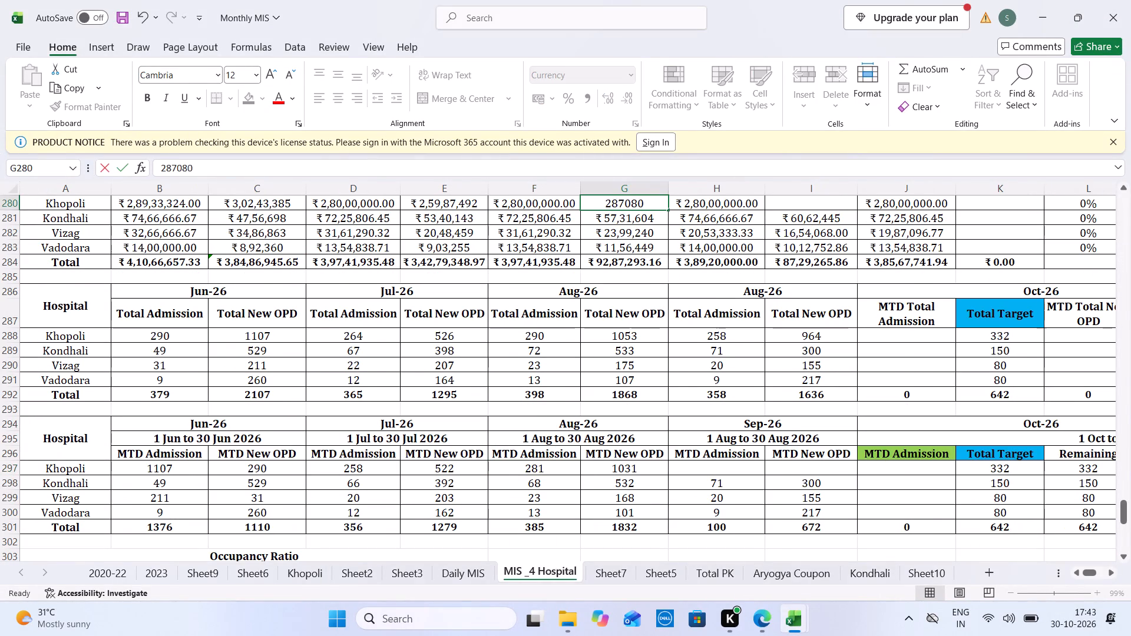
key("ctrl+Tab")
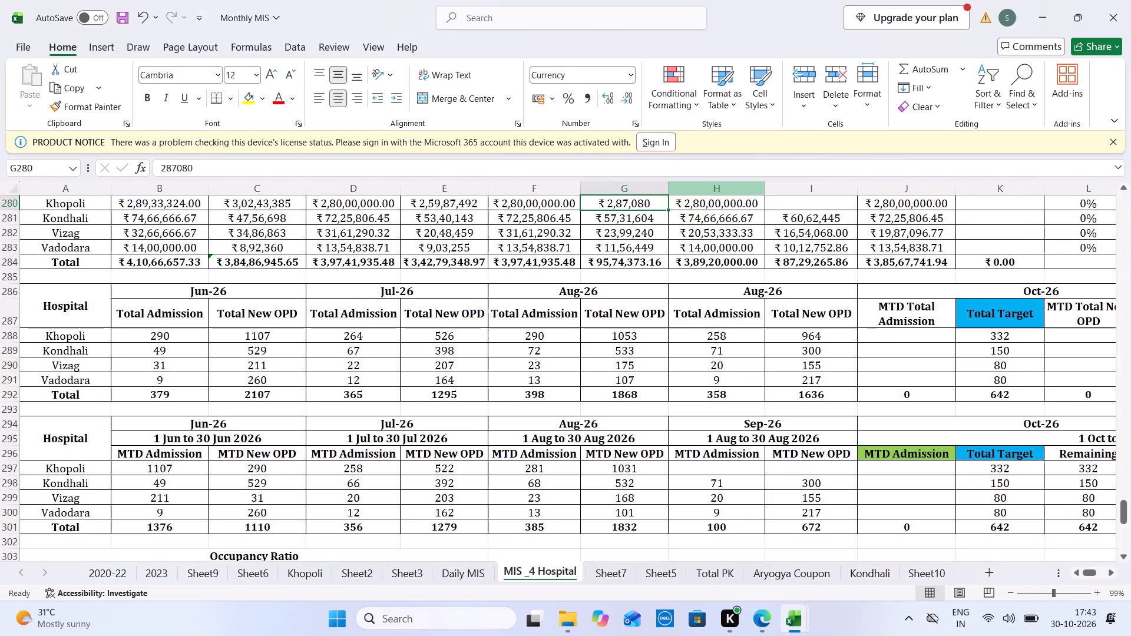
double_click(659, 202)
type("93")
key("ctrl+s")
Look up the Admission total on the Sept sheet of Daily MIS 2026 and enter 258 as Khopoli's September MTD Admission.
key("ctrl+Tab")
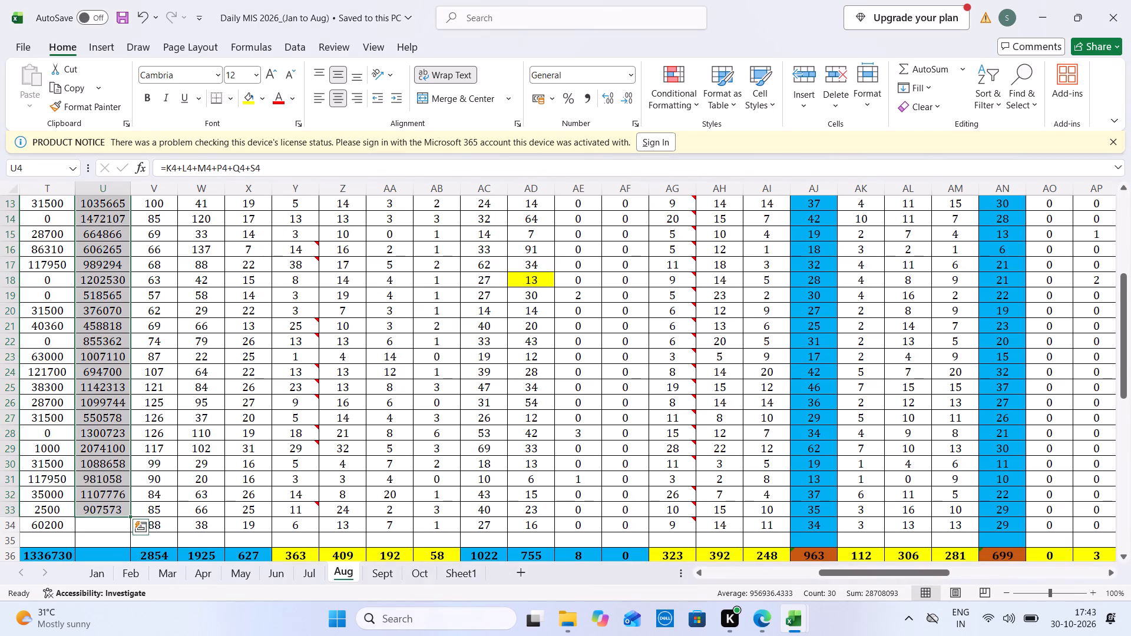
left_click(389, 572)
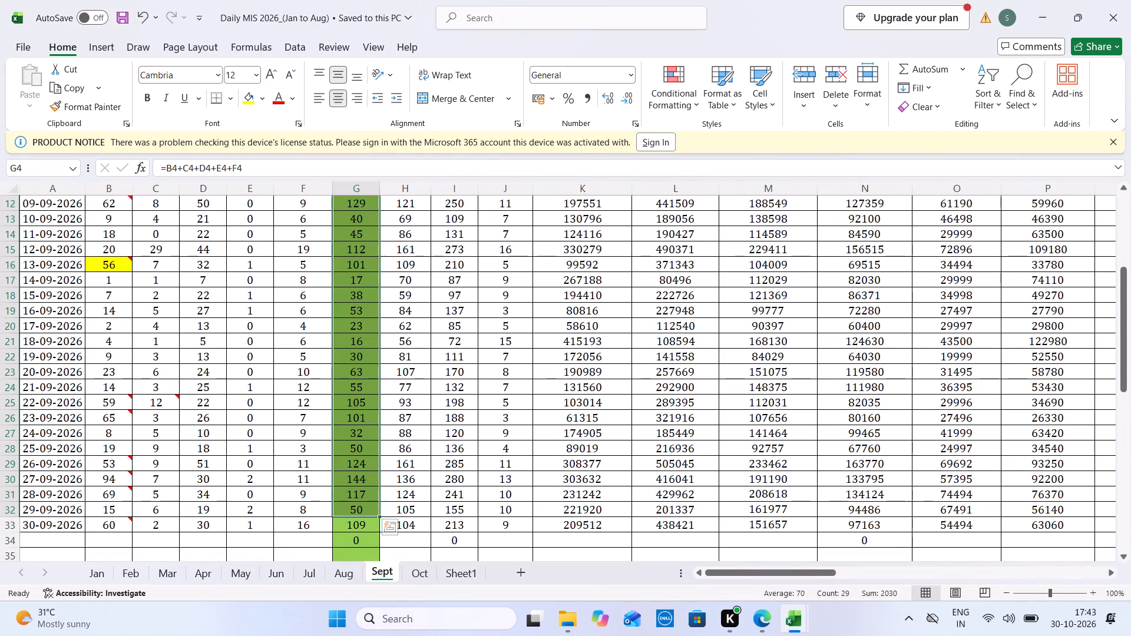
left_click(504, 482)
key("Down")
key("Down")
key("Down")
key("Down")
key("Down")
key("Down")
key("Down")
key("Down")
key("Down")
key("Down")
key("Down")
key("Down")
key("Down")
key("Down")
key("Down")
key("Down")
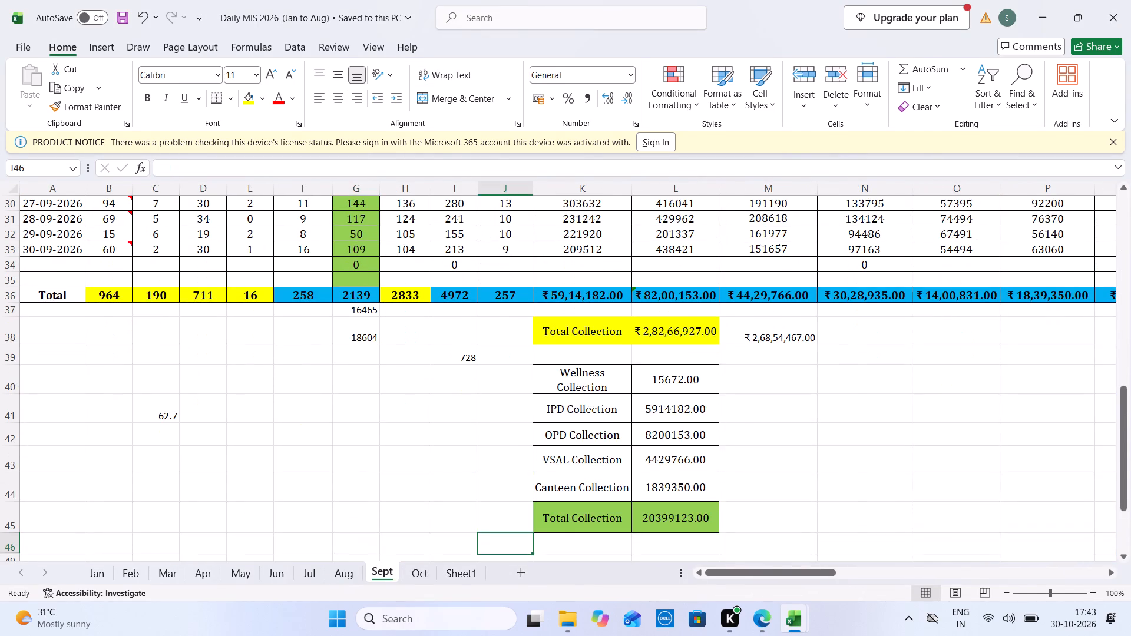
key("ctrl+Tab")
left_click(746, 468)
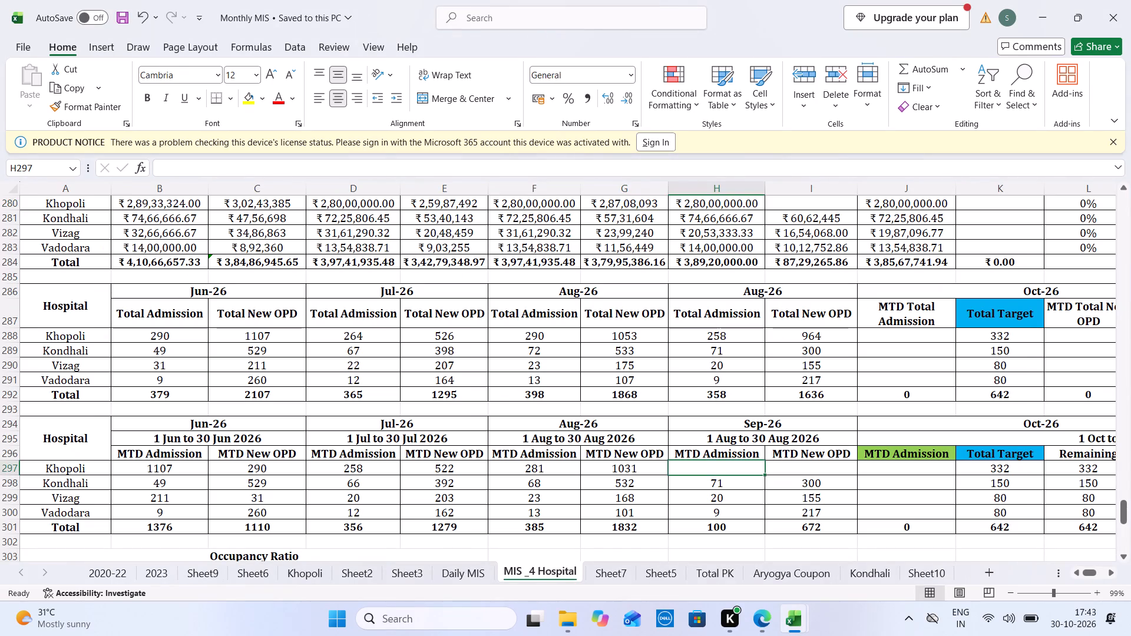
type("258")
Check the Sept sheet's New OPD total and enter 964 as Khopoli's September MTD New OPD.
key("ctrl+Tab")
key("ctrl+Tab")
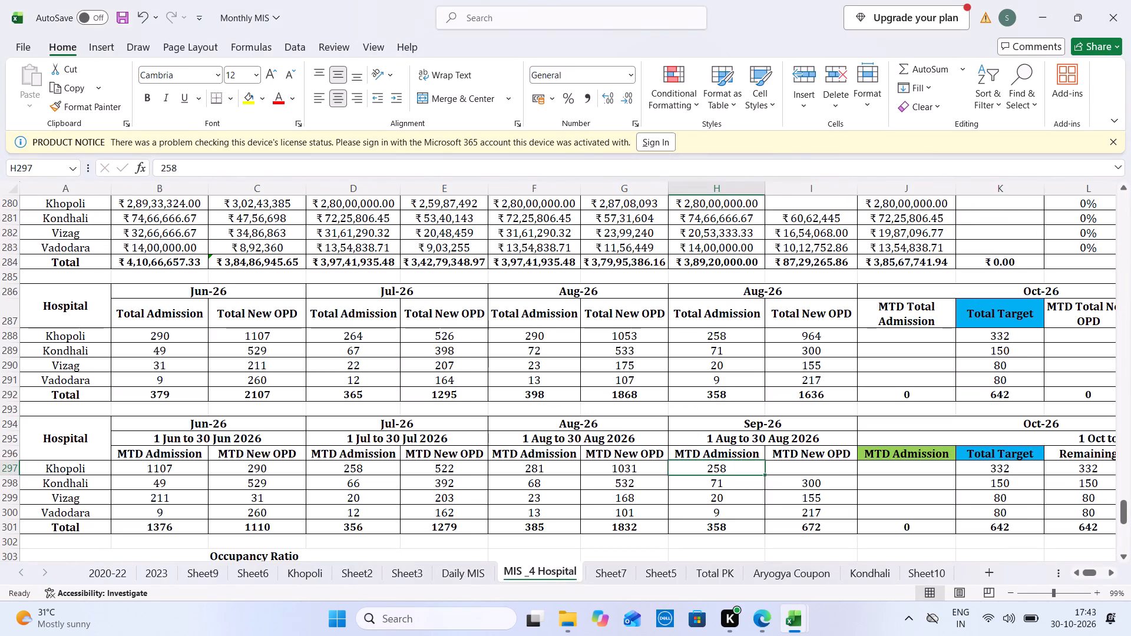
key("Tab")
type("964")
key("Tab")
Copy the daily total collection formula from U32 into U33 for 30 September on the Sept sheet.
key("ctrl+Tab")
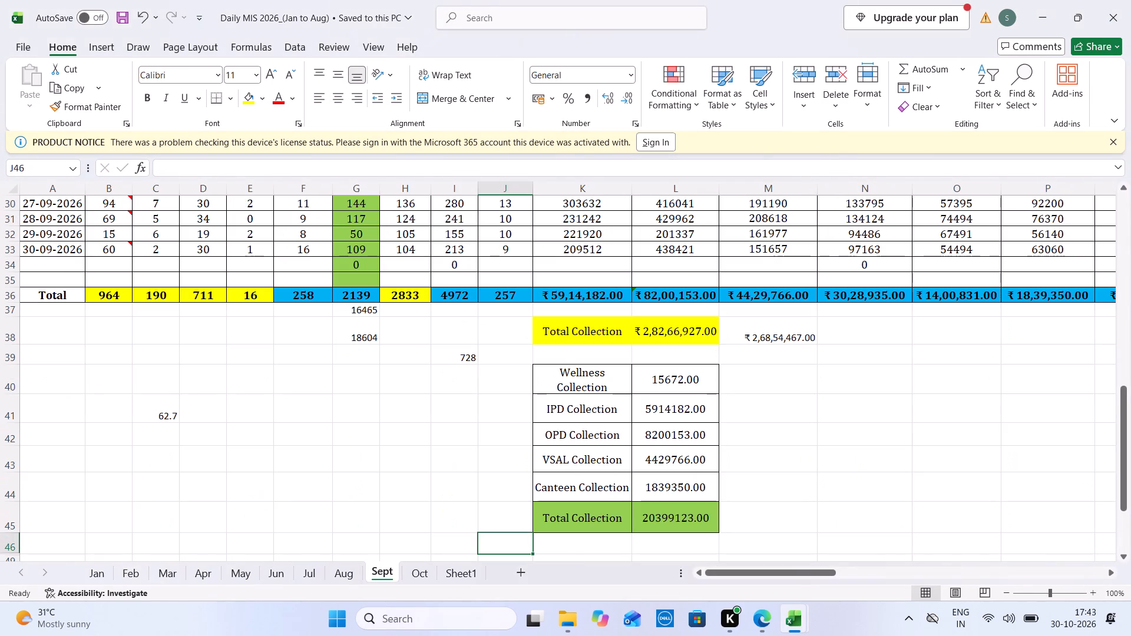
key("Right")
key("Right")
key("Right")
key("Right")
key("Right")
key("Right")
key("Right")
key("Right")
key("Right")
key("Right")
key("Right")
key("Right")
key("Right")
key("Right")
key("Right")
key("Right")
key("Right")
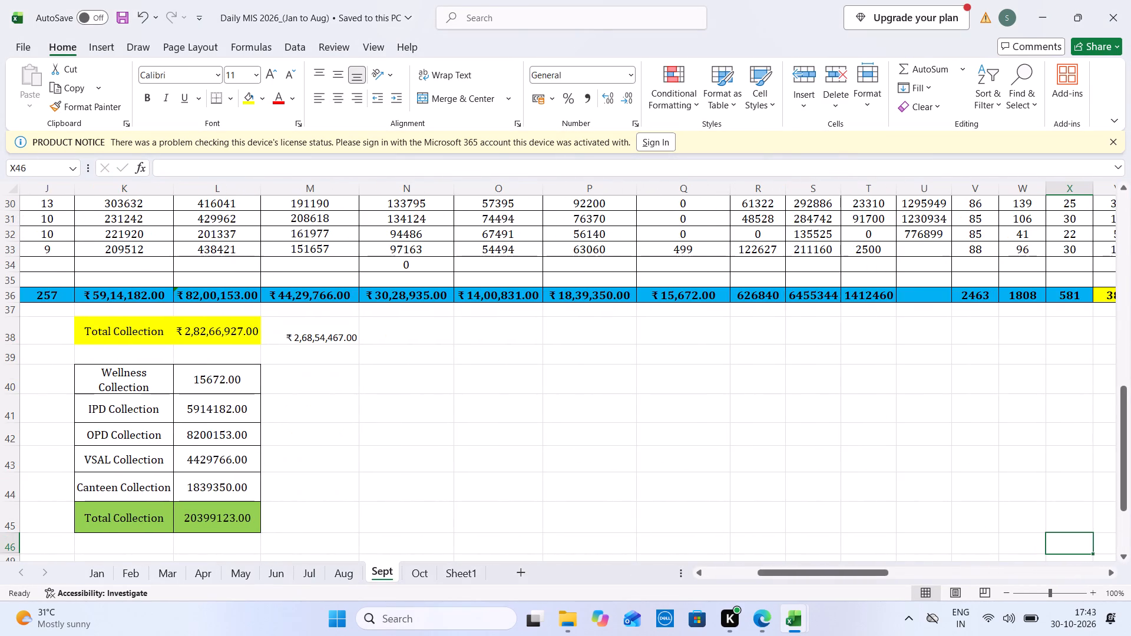
left_click(943, 233)
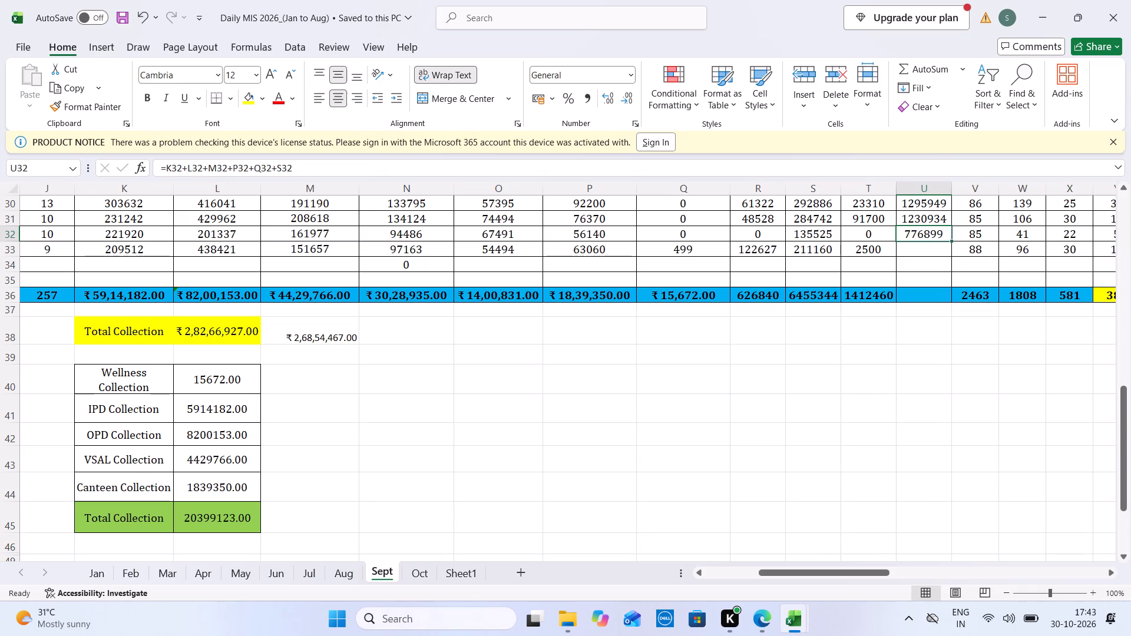
key("ctrl+c")
key("Down")
key("ctrl+v")
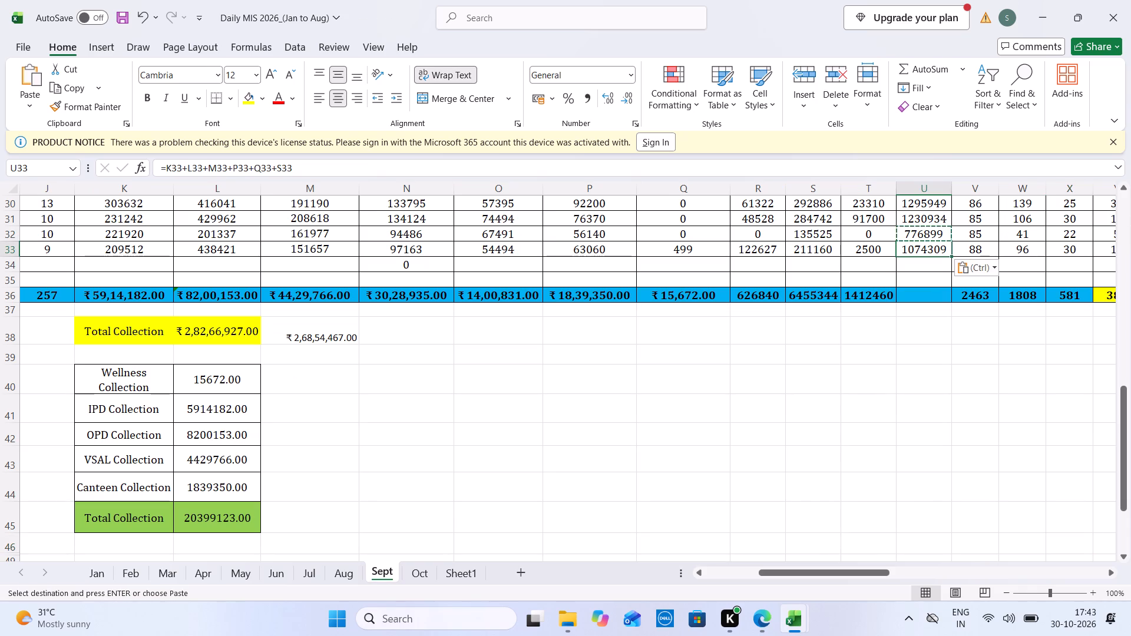
Sum Khopoli's column U collections for 1 to 30 September, enter 26854467 as its September collection in I280, and check it against the sum.
left_click_drag(934, 247, 918, 266)
key("ctrl+Tab")
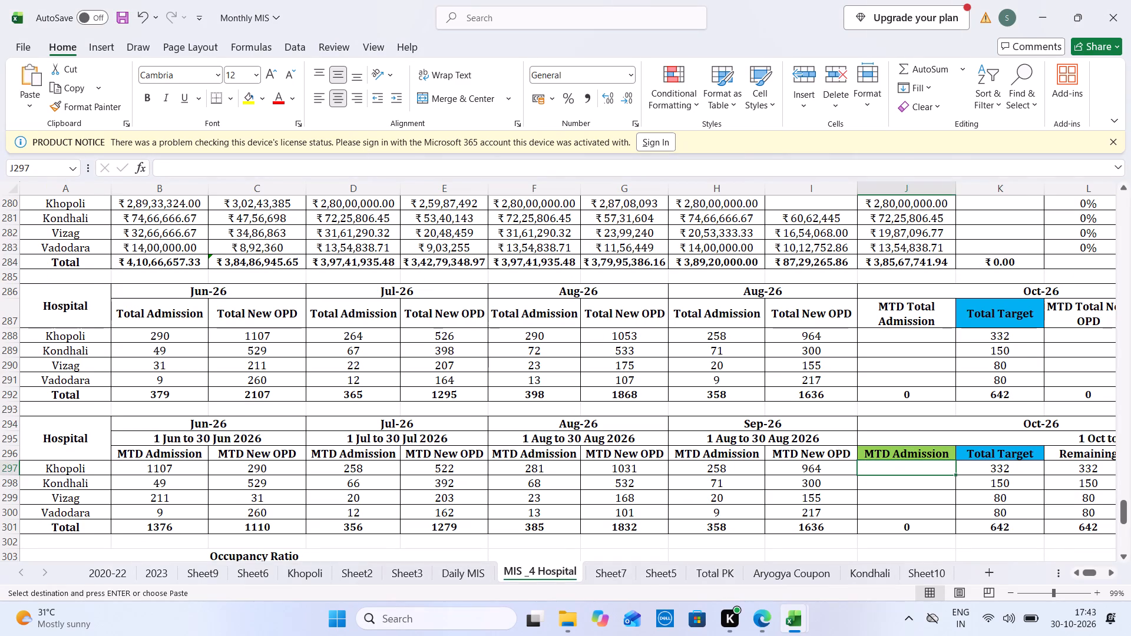
left_click(822, 196)
type("368")
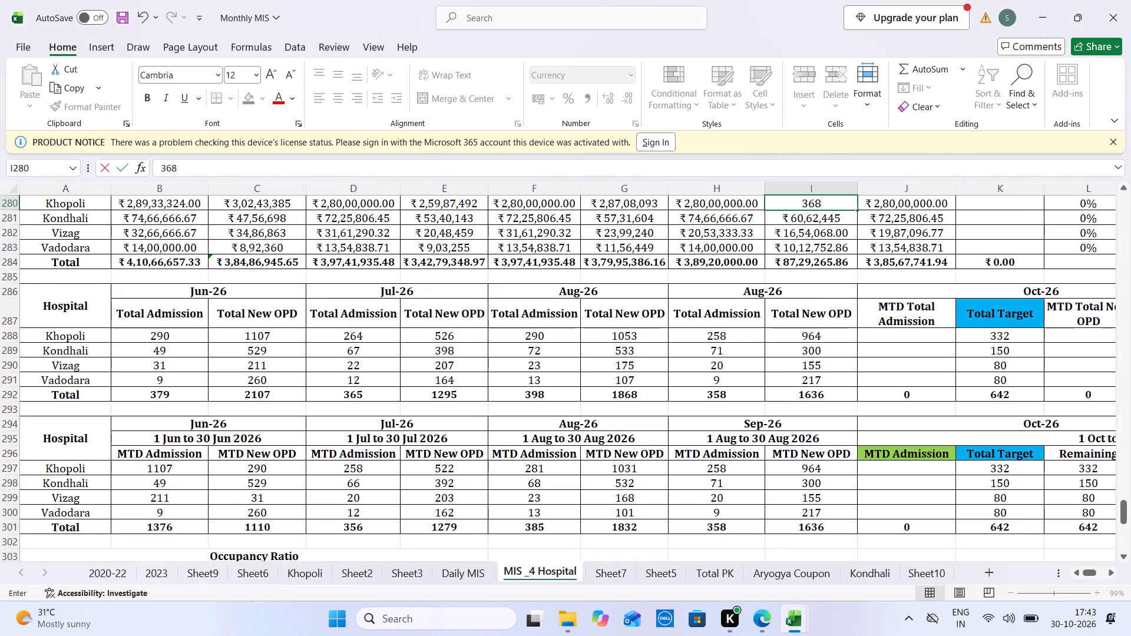
key("BackSpace")
key("BackSpace")
key("BackSpace")
type("238")
key("BackSpace")
key("BackSpace")
type("68")
key("ctrl+Tab")
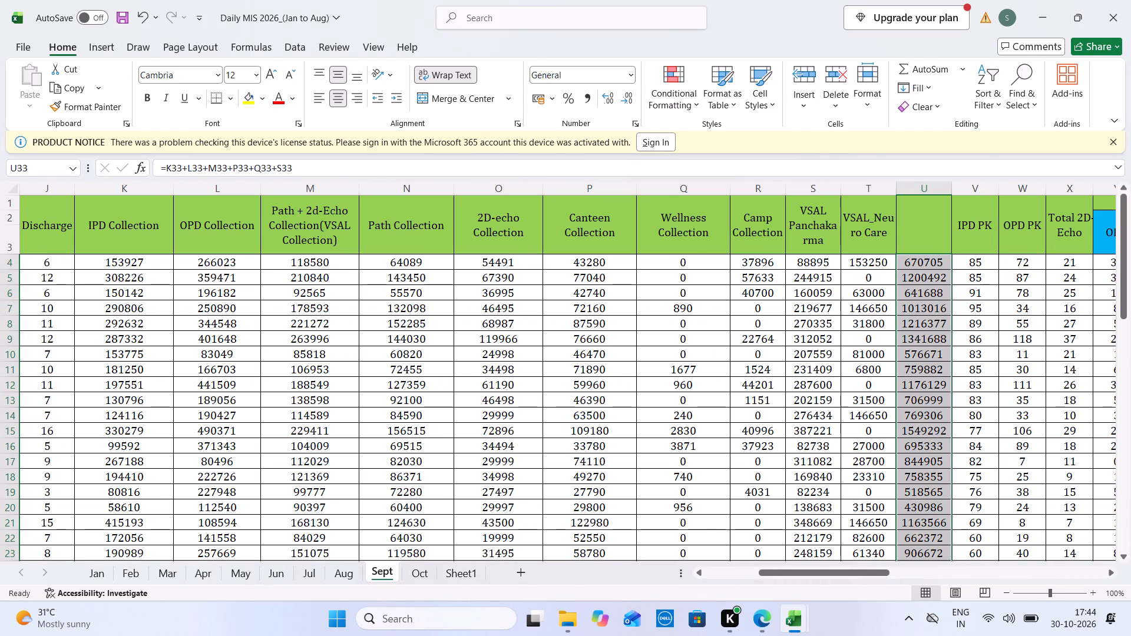
key("ctrl+Tab")
double_click(840, 204)
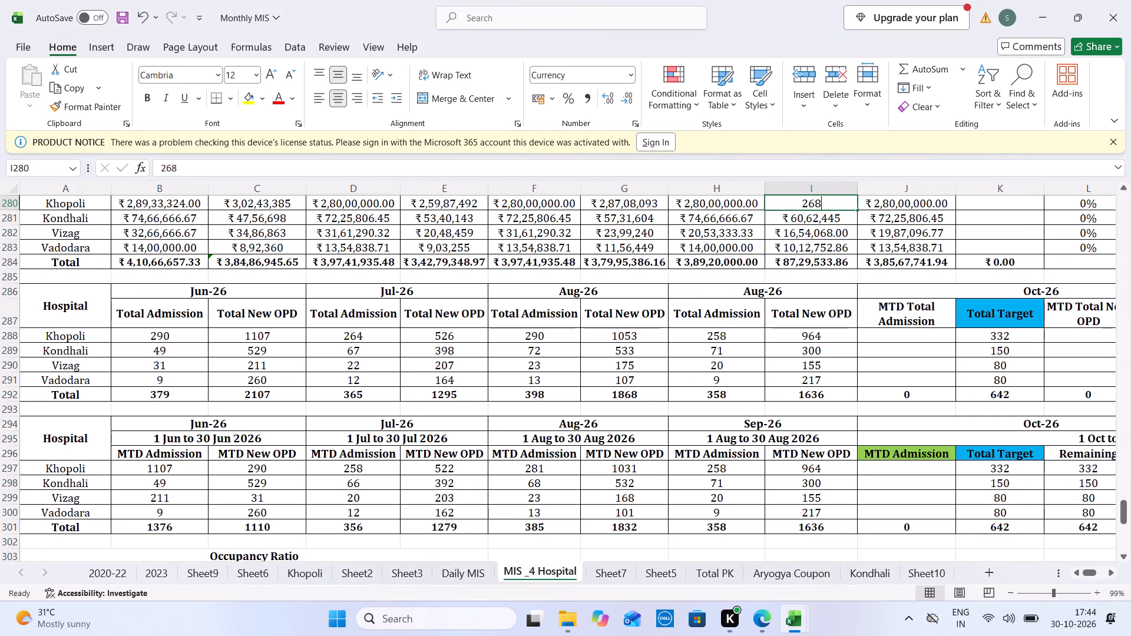
type("54467")
key("ctrl+Tab")
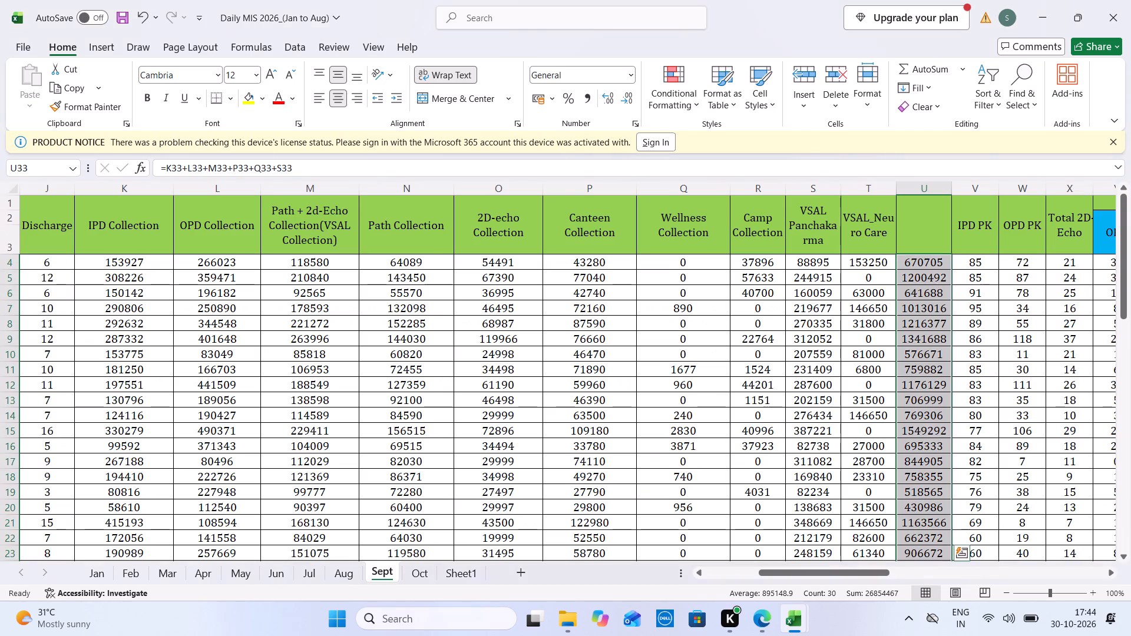
key("ctrl+Tab")
left_click(796, 261)
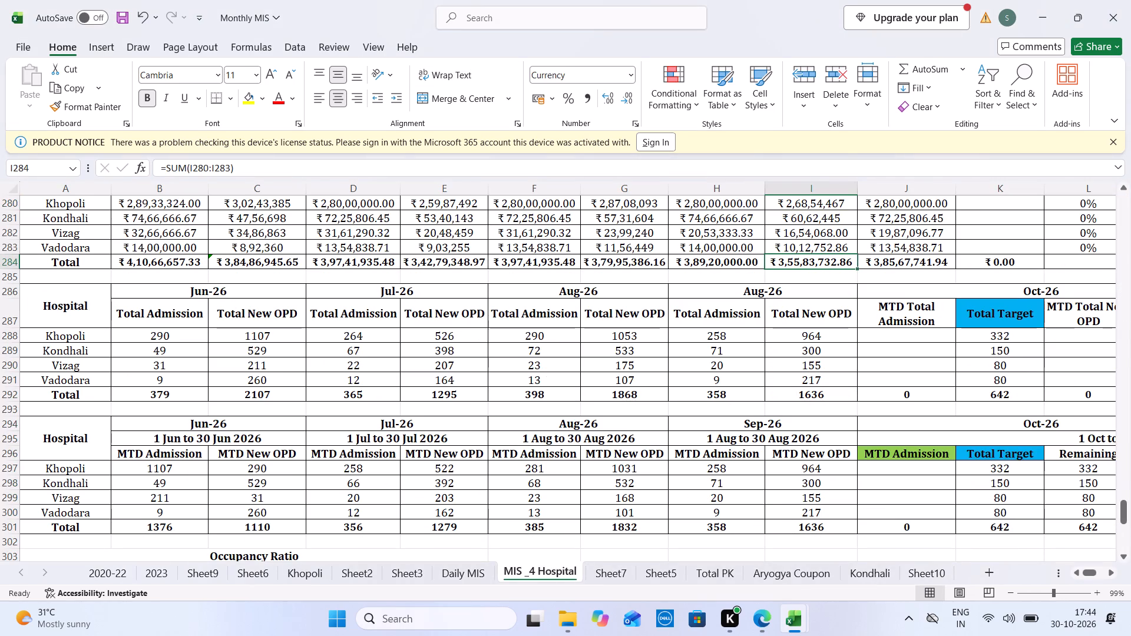
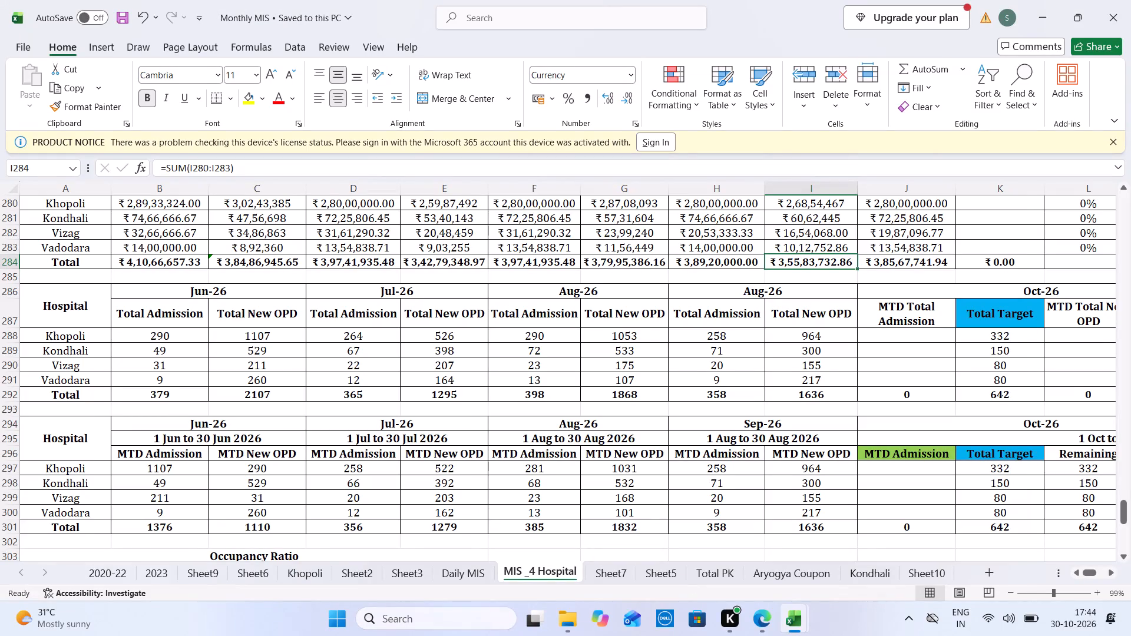
Copy Khopoli's September collection from I280 into its 1 Sept to 30 Sept Total Sale cell, H263.
left_click(841, 201, "ctrl")
key("ctrl+c")
left_click(841, 201)
key("ctrl+c")
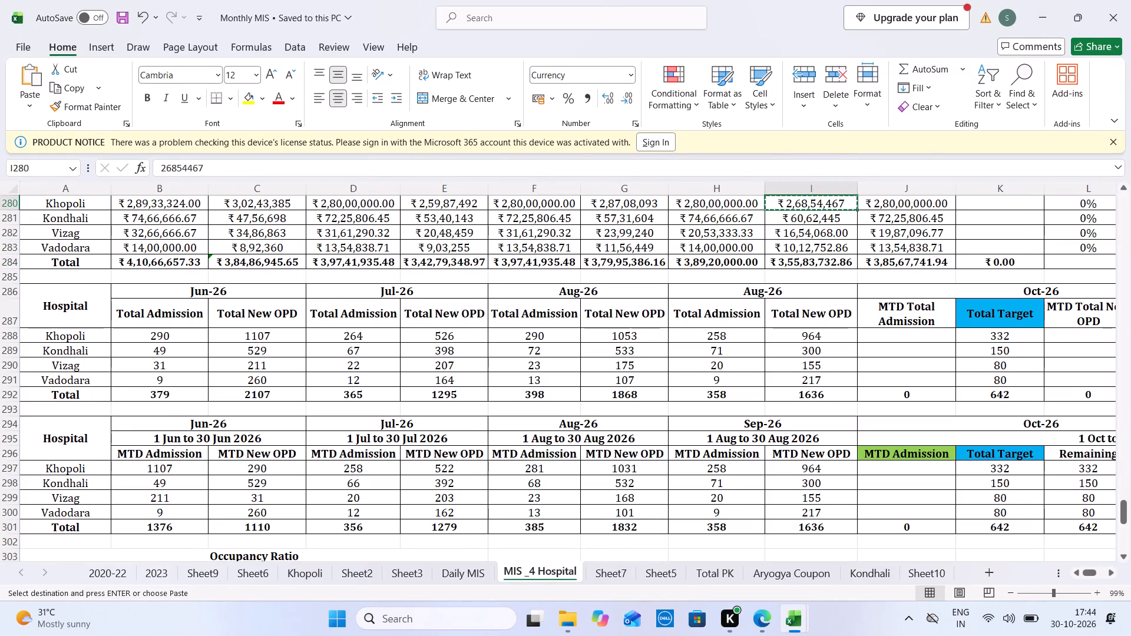
key("Up")
key("Up")
key("Up")
key("Up")
key("Up")
key("Up")
key("Up")
key("Up")
key("Up")
key("Up")
key("Up")
key("Up")
key("Up")
key("Up")
key("Up")
key("Up")
key("Up")
key("Up")
key("Up")
key("Up")
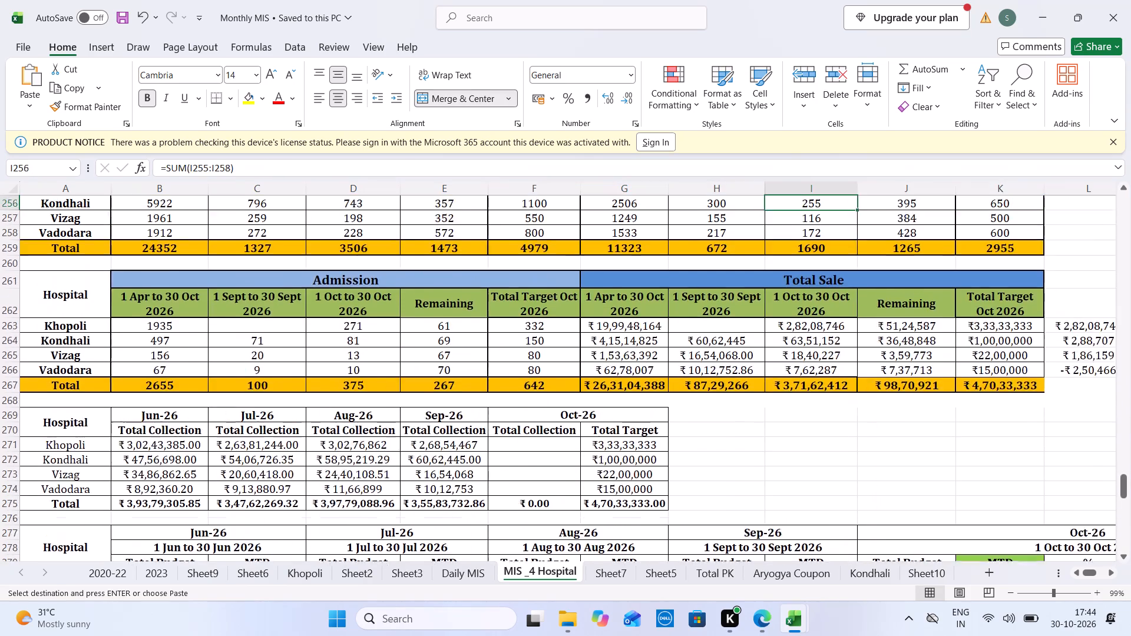
left_click(734, 422)
key("ctrl+v")
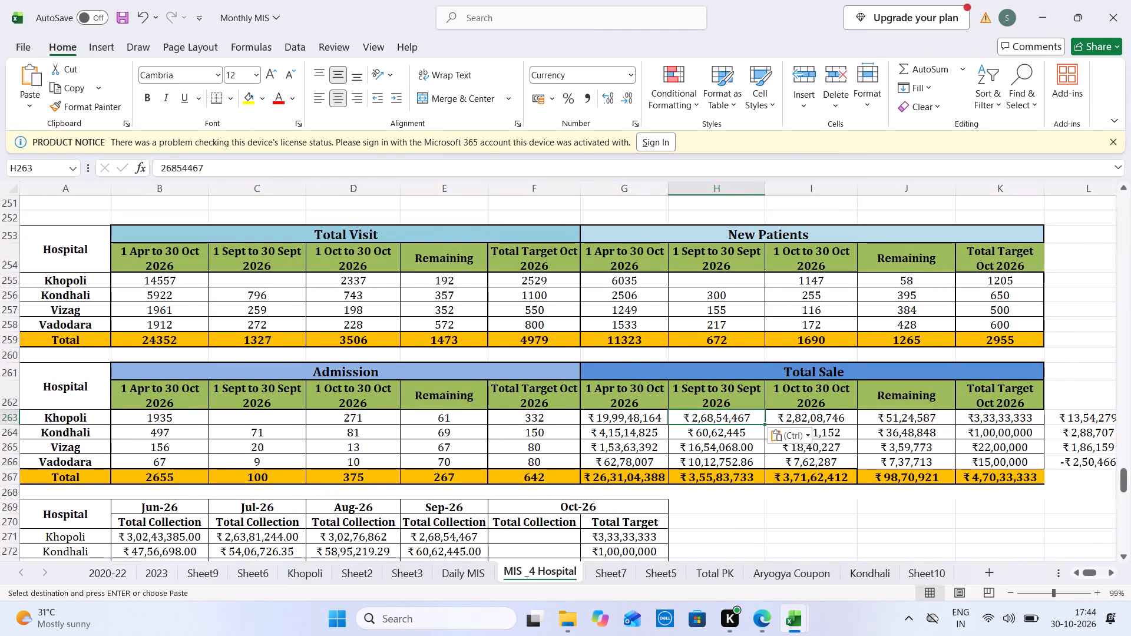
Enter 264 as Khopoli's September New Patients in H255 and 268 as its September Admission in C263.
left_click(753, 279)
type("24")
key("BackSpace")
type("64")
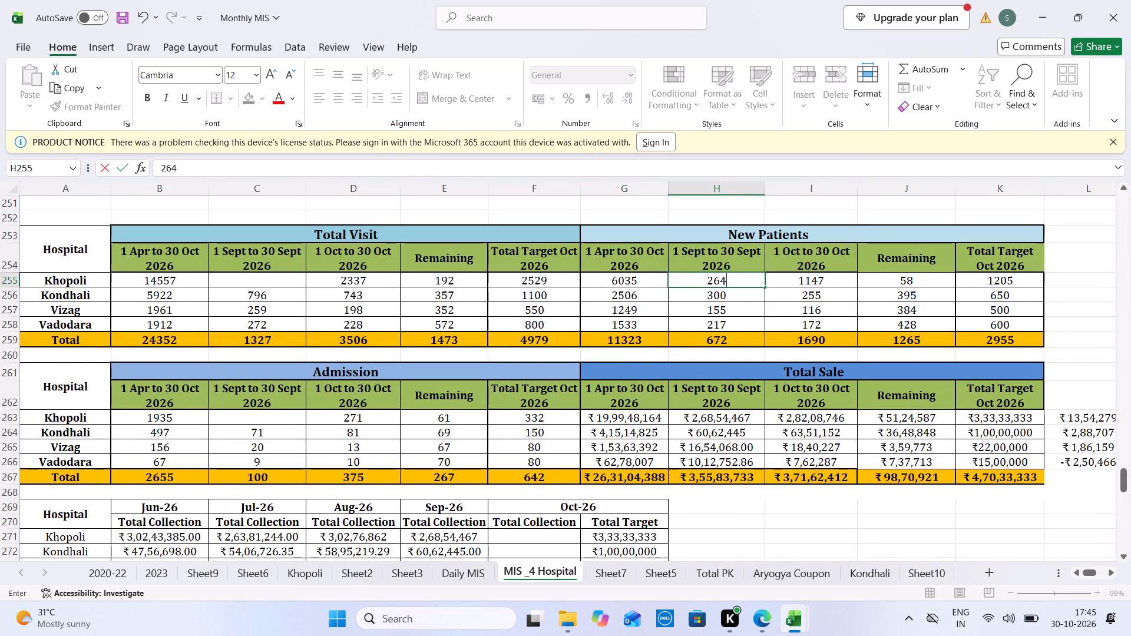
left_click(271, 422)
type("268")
Look up the New OPD and Total visit totals on the Daily MIS Sept sheet and enter 964 as Khopoli's September New Patients in H255.
key("ctrl+Tab")
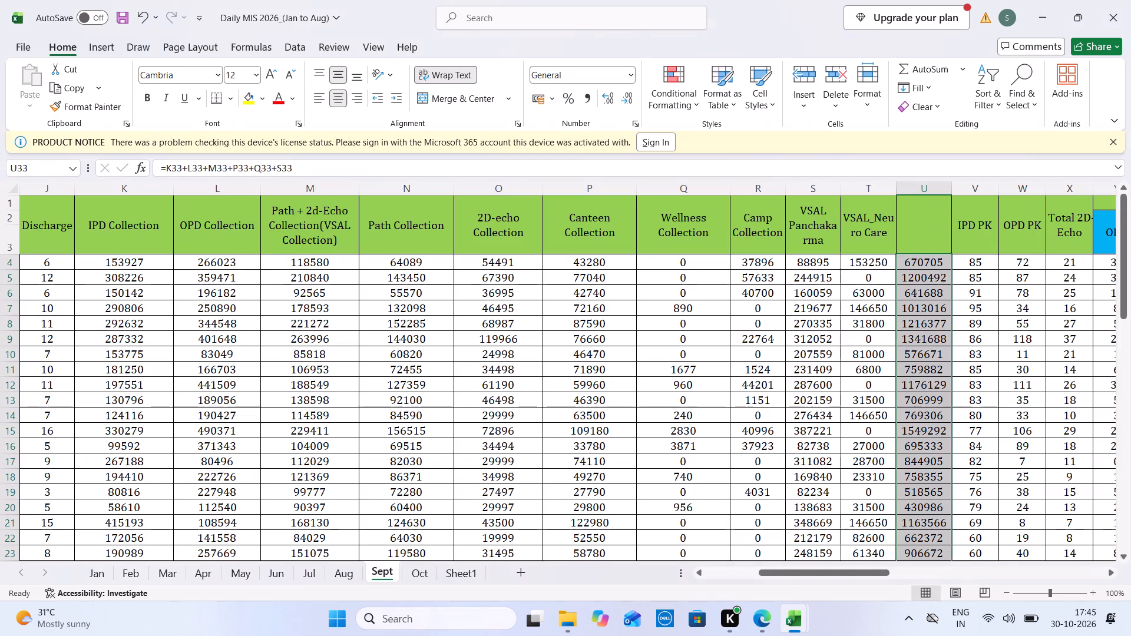
key("Left")
key("Left")
key("Left")
key("Left")
key("Left")
key("Left")
key("Left")
key("Left")
key("Left")
key("Left")
key("Left")
key("Left")
key("Left")
key("Left")
key("Left")
key("Left")
key("Left")
key("Left")
key("Left")
key("Left")
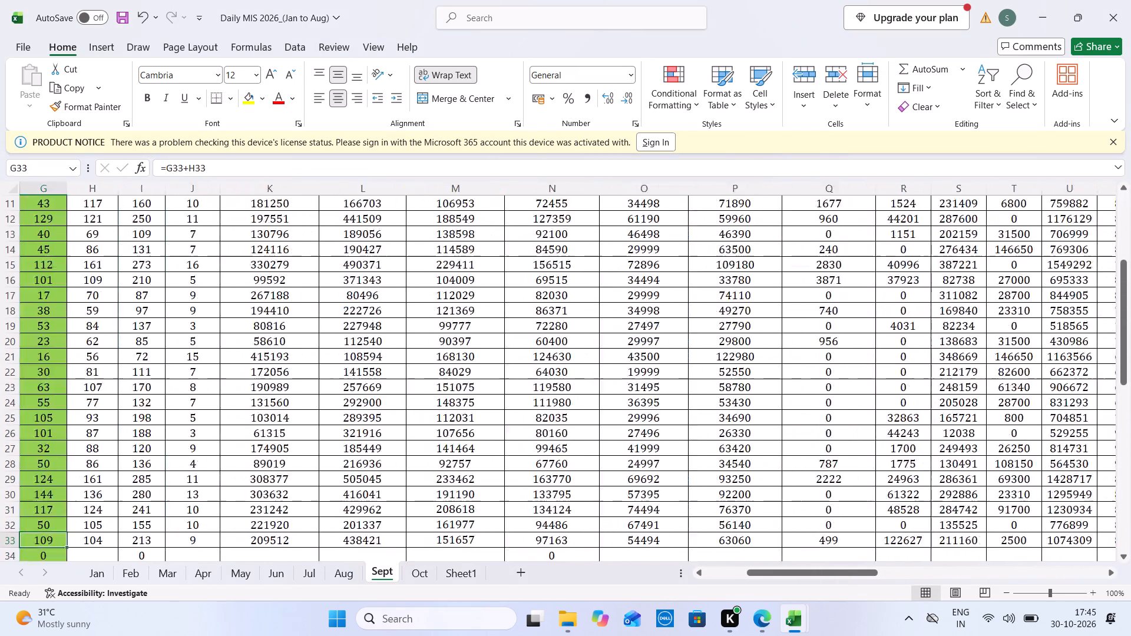
left_click_drag(116, 525, 115, 203)
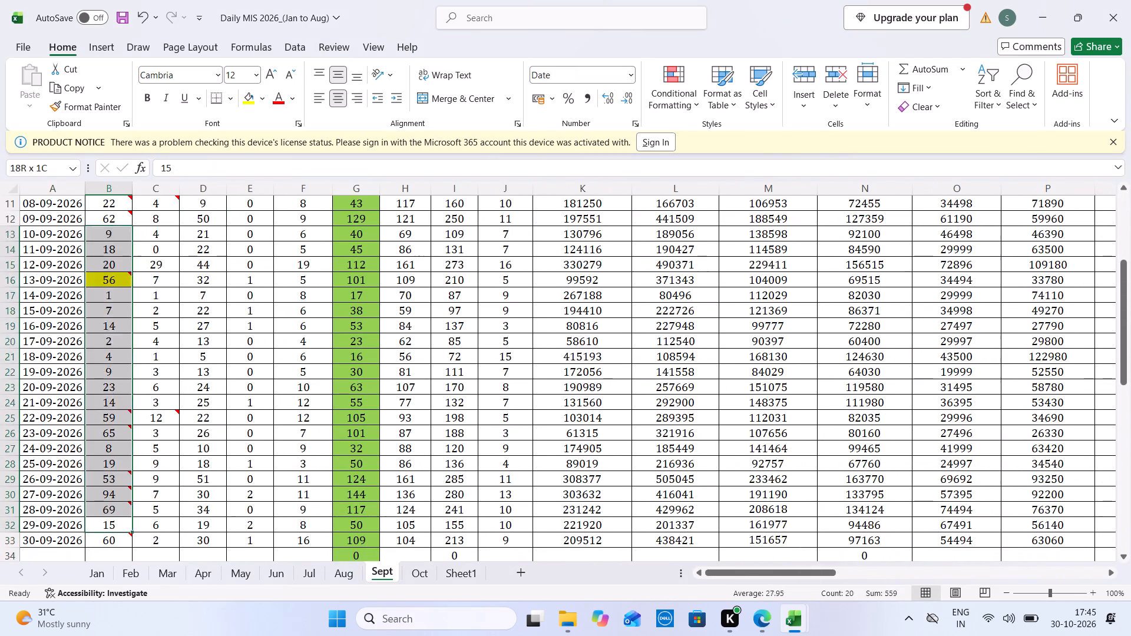
left_click_drag(115, 203, 108, 259)
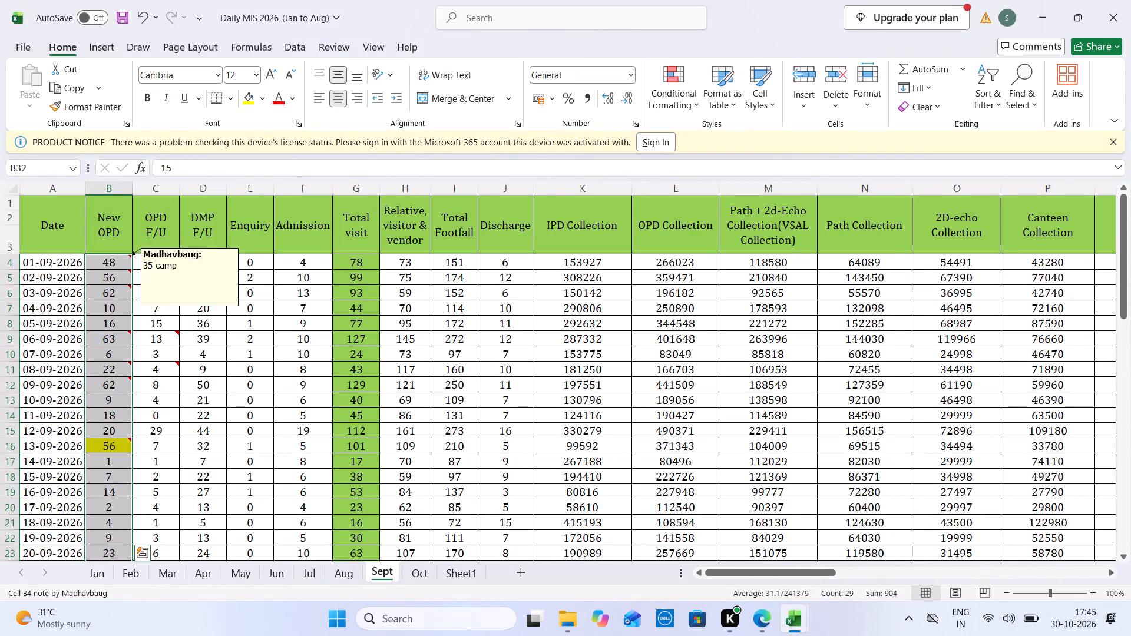
left_click_drag(351, 261, 346, 548)
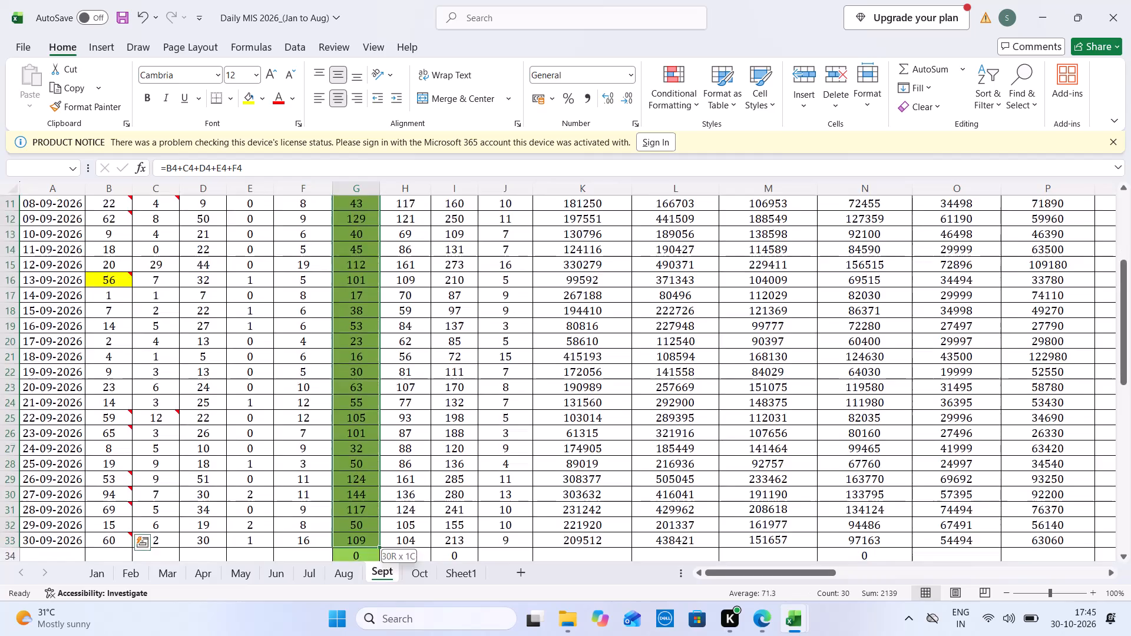
left_click_drag(346, 548, 370, 448)
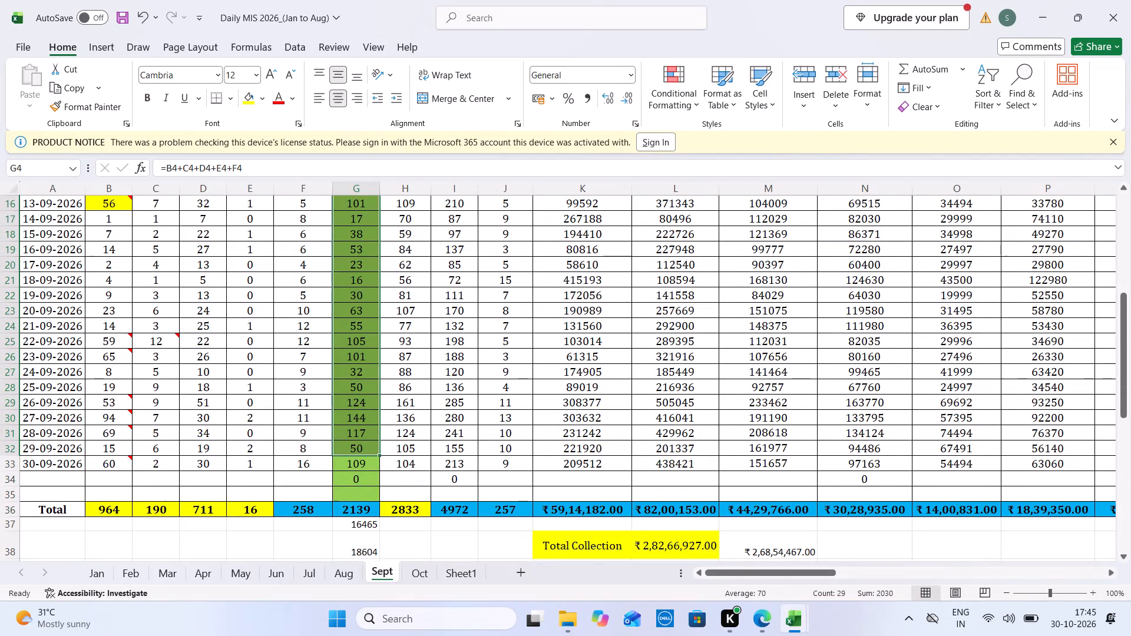
key("ctrl+Tab")
key("ctrl+Tab")
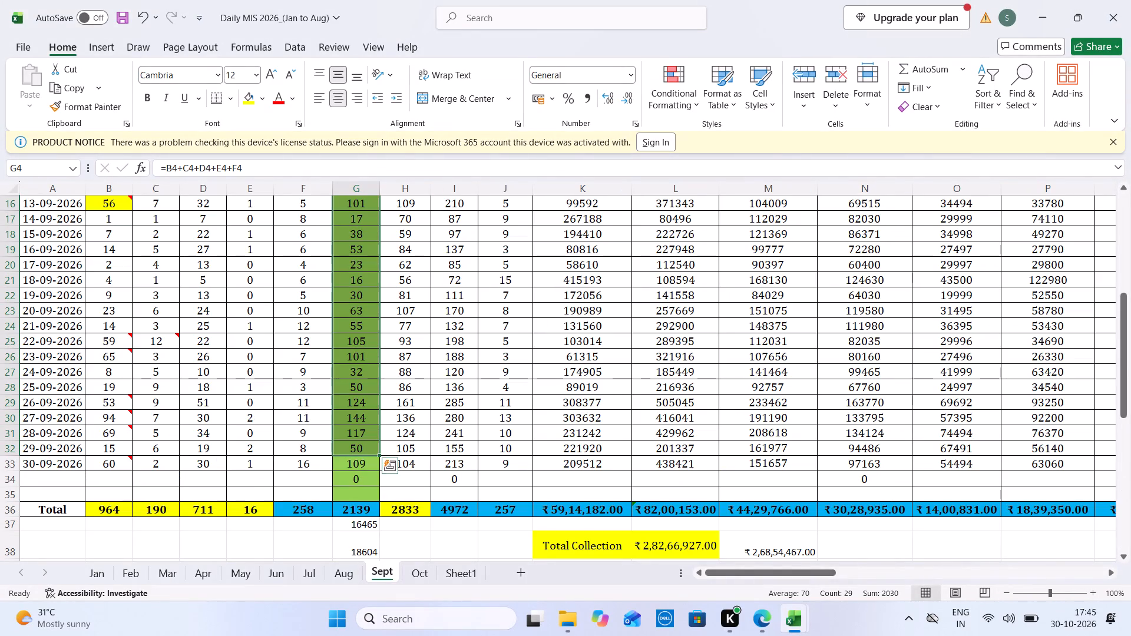
left_click(110, 518)
key("ctrl+Tab")
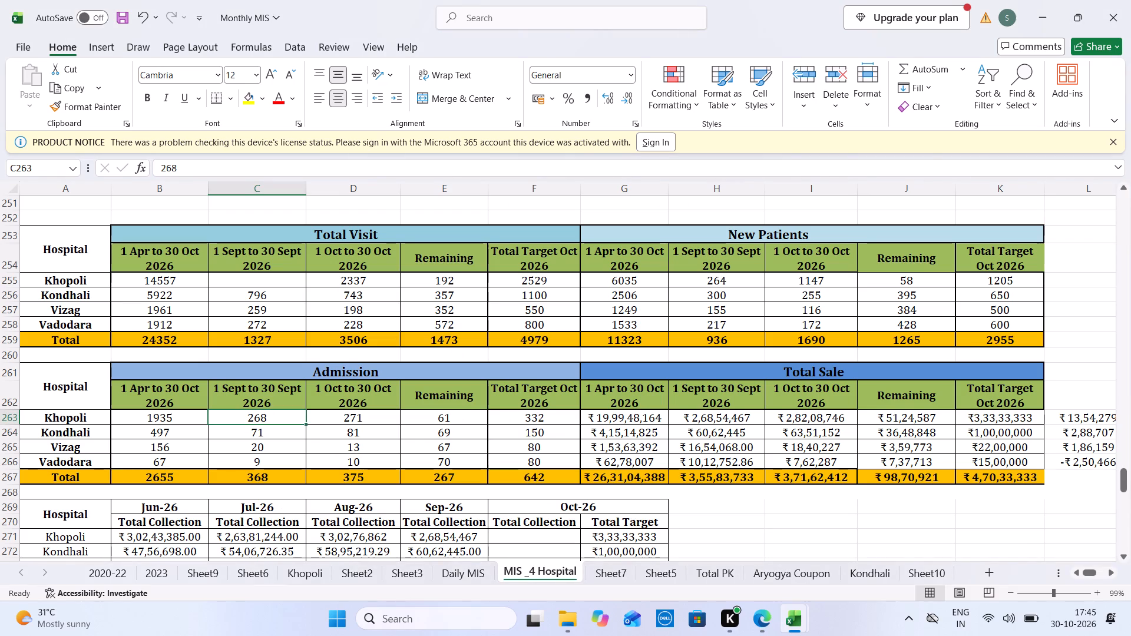
left_click(719, 275)
type("964")
Check the Sept sheet's Admission total and enter 258 as Khopoli's September Admission in C263.
key("ctrl+Tab")
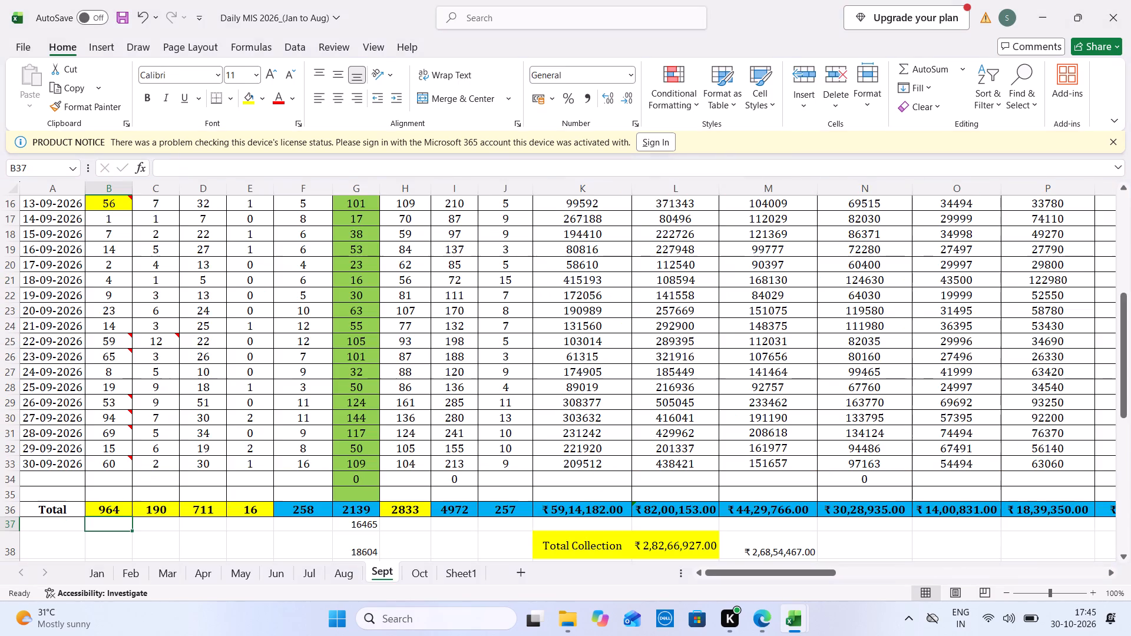
key("ctrl+Tab")
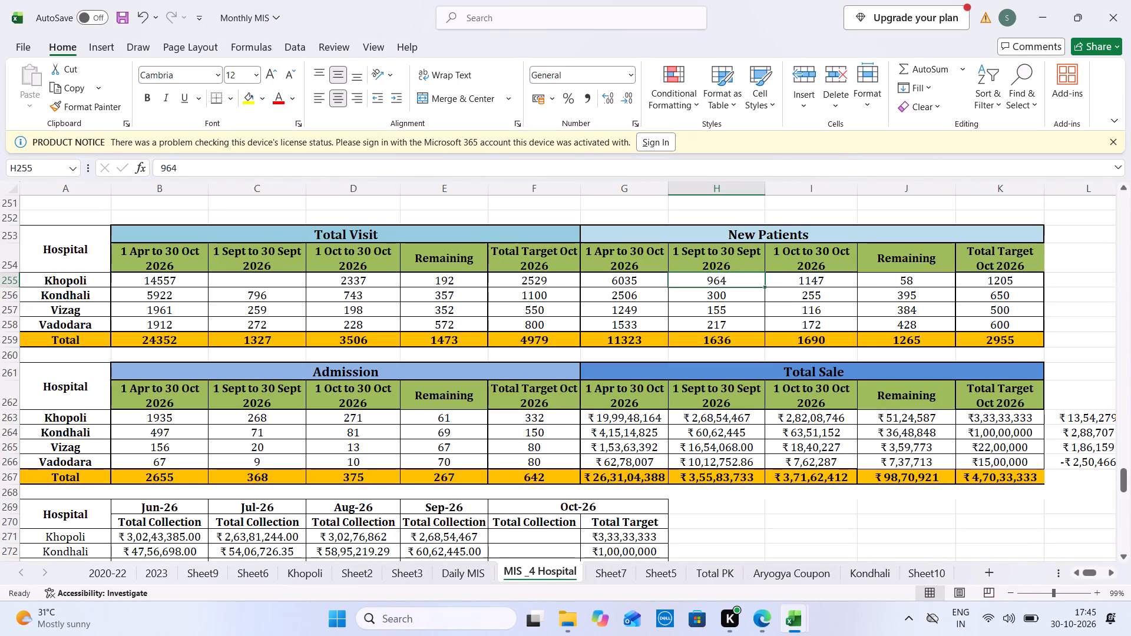
left_click(264, 419)
type("258")
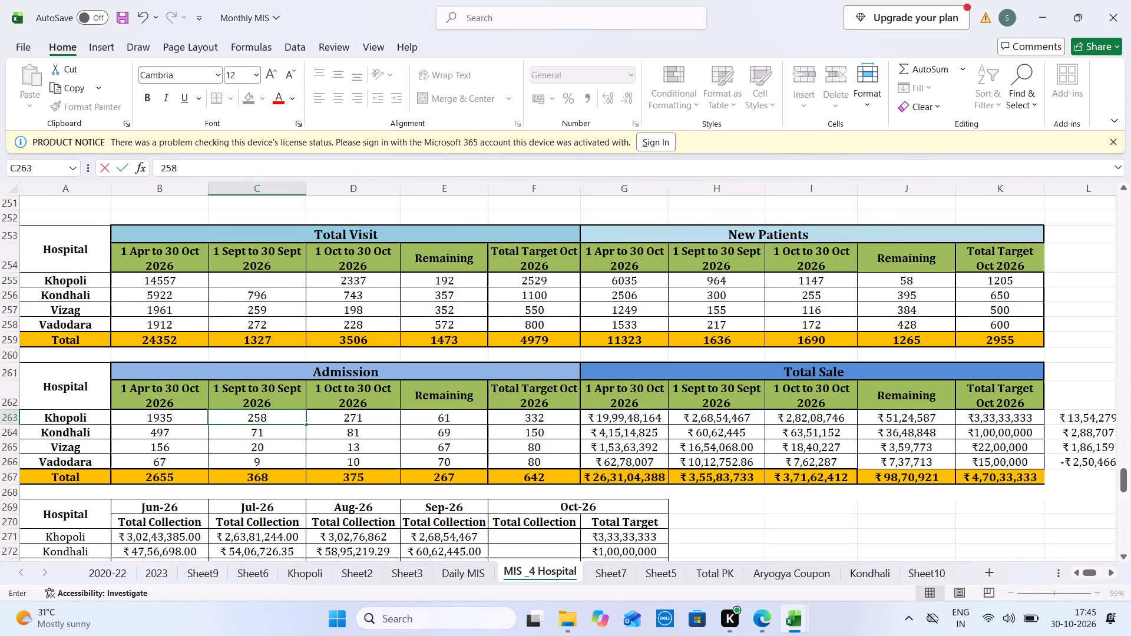
Enter 2139 as Khopoli's 1 Sept to 30 Sept Total Visit in C255.
key("ctrl+Tab")
key("ctrl+Tab")
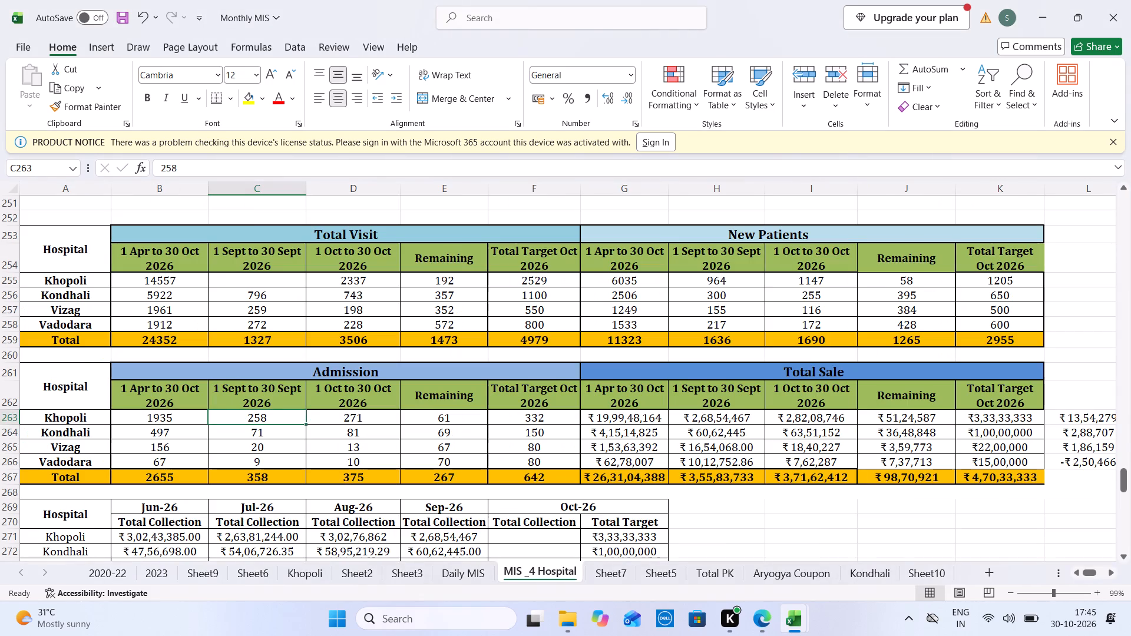
left_click(296, 273)
type("2139")
Save the Monthly MIS workbook and close it.
key("Down")
key("Down")
key("Down")
key("Down")
key("Down")
key("Down")
key("Down")
key("Down")
key("Down")
key("Down")
key("Down")
key("Down")
key("Down")
key("Down")
key("Down")
key("Down")
key("Down")
key("Down")
key("Down")
key("Down")
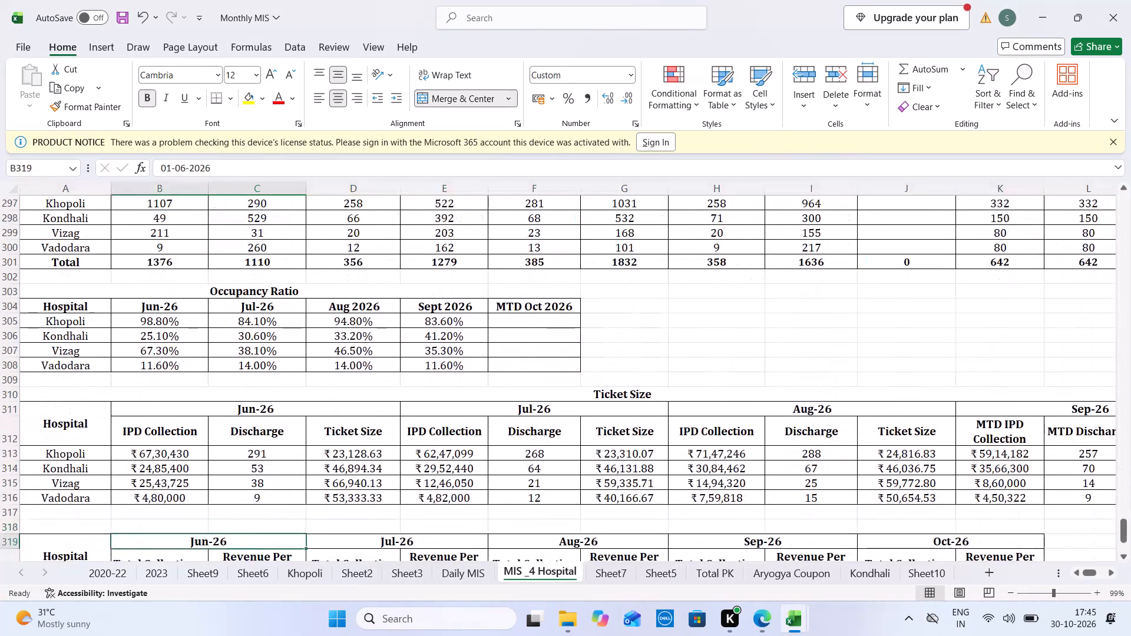
key("ctrl+s")
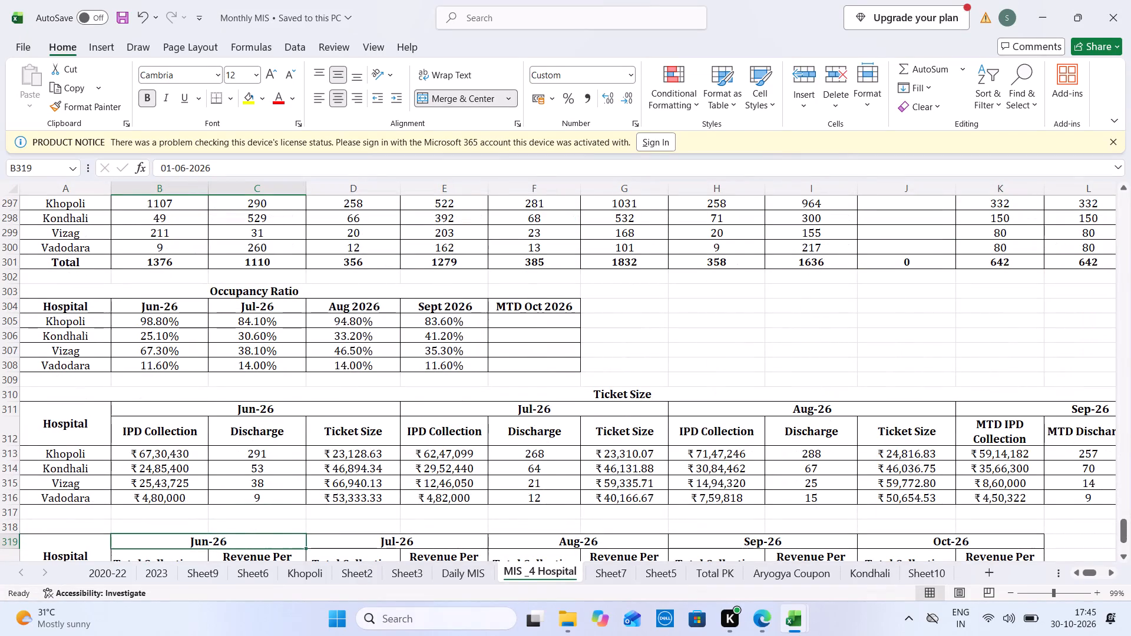
left_click(1130, 13)
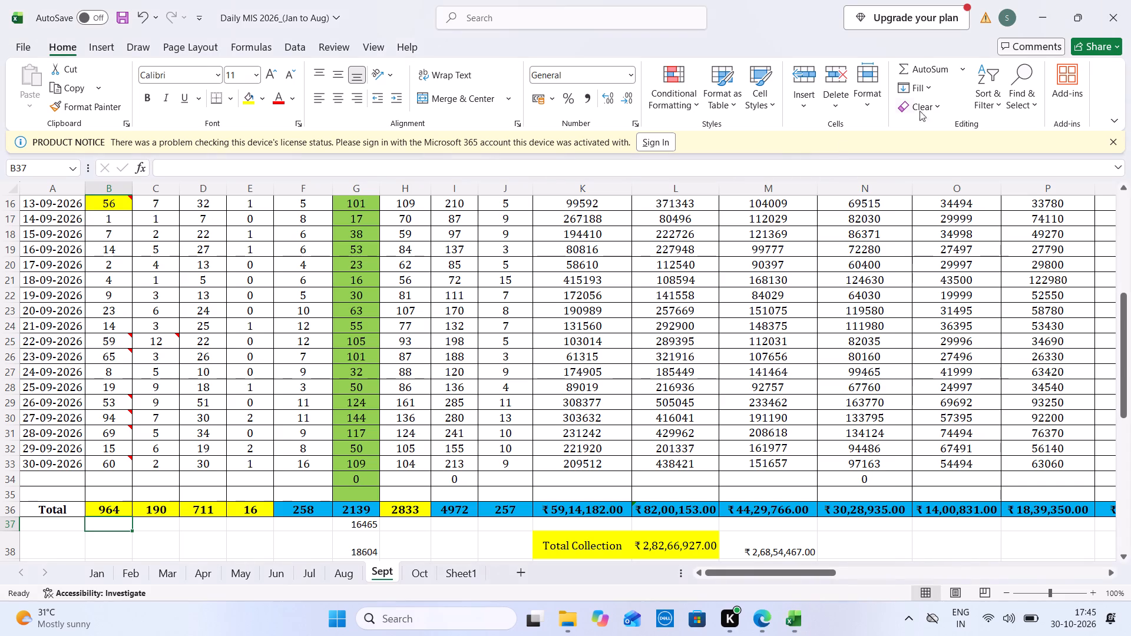
Close the Daily MIS 2026_(Jan to Aug) workbook, saving its changes in the Review folder.
left_click(1130, 0)
left_click(543, 411)
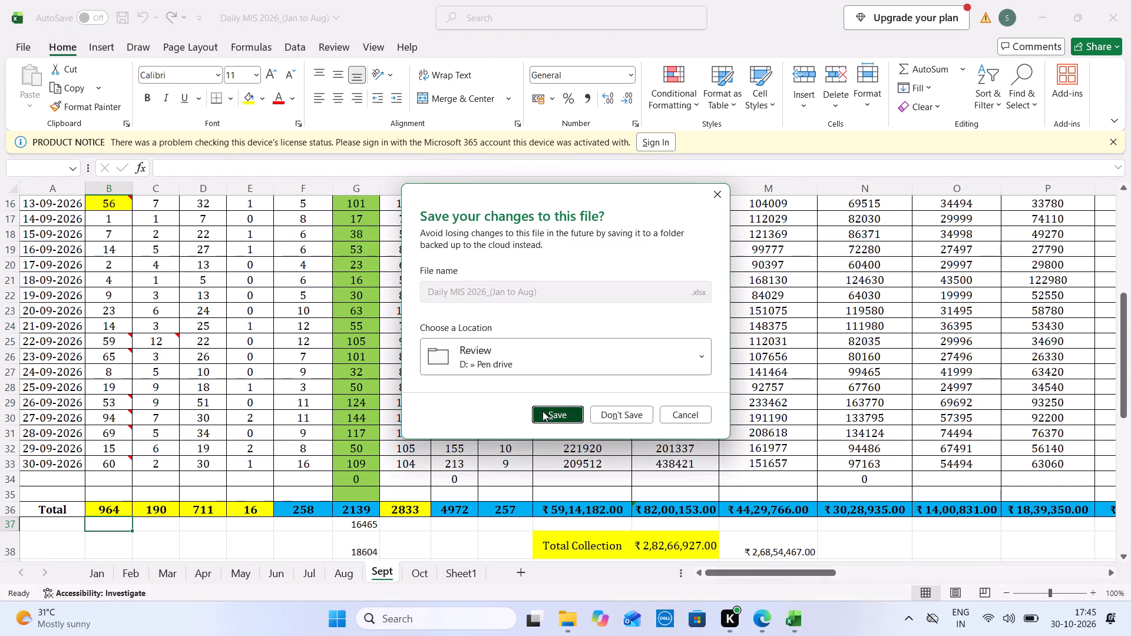
left_click(796, 618)
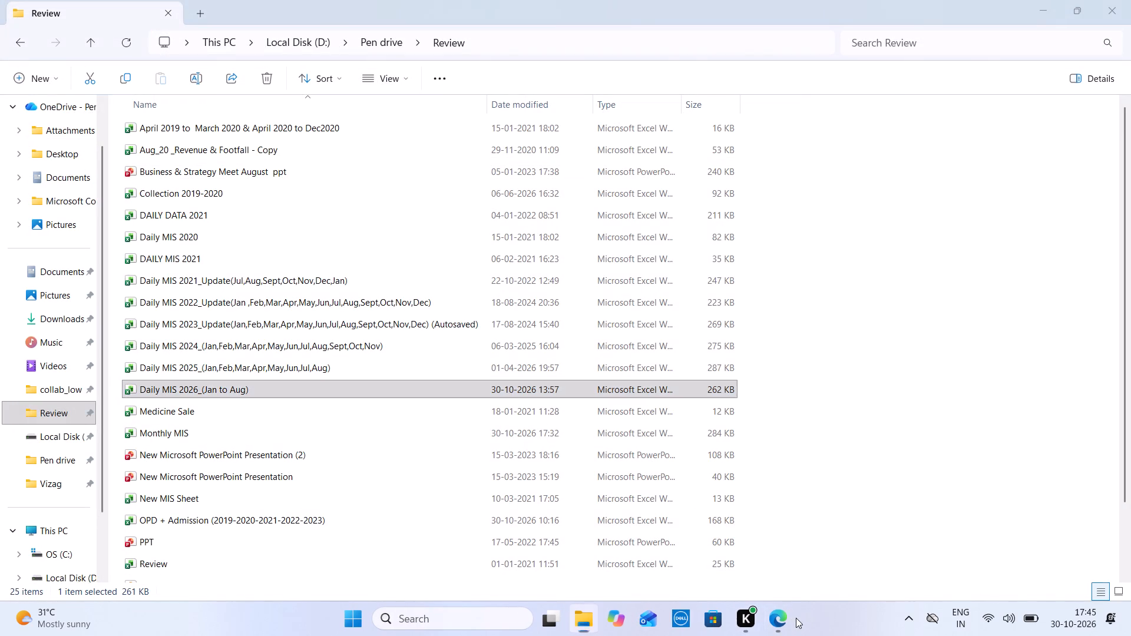